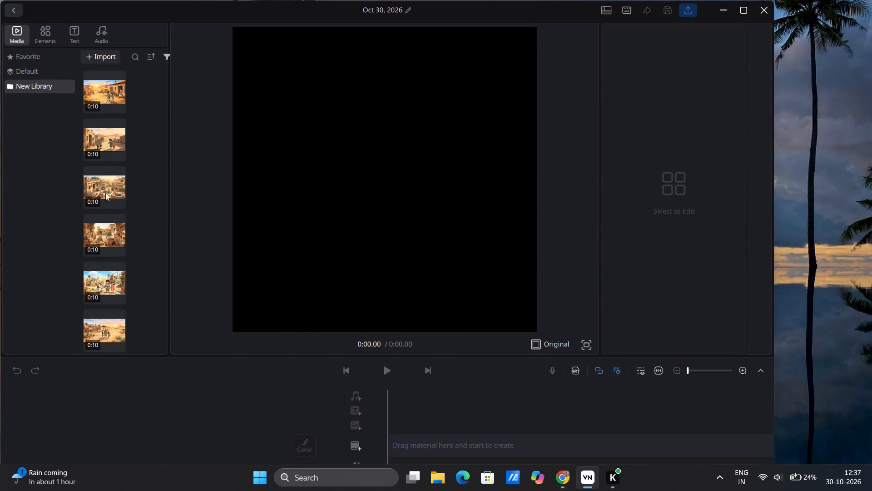
Delete the first two desert-town clips from the New Library media list.
right_click(100, 83)
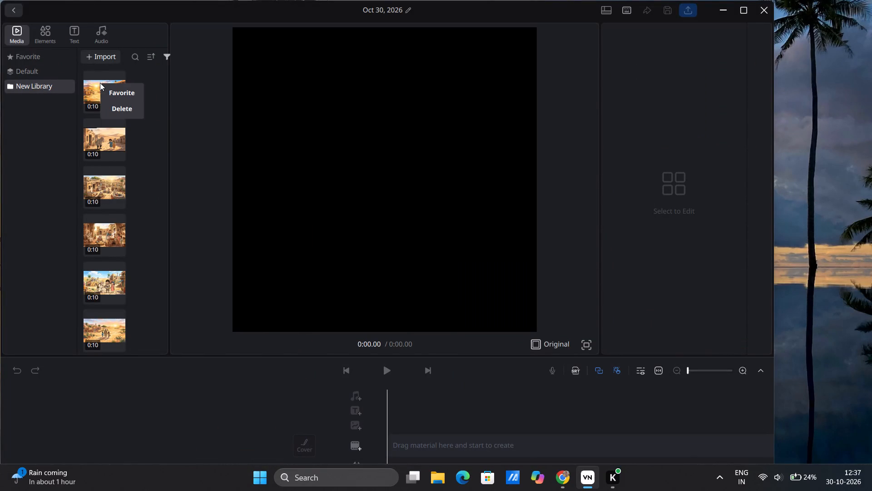
left_click(124, 111)
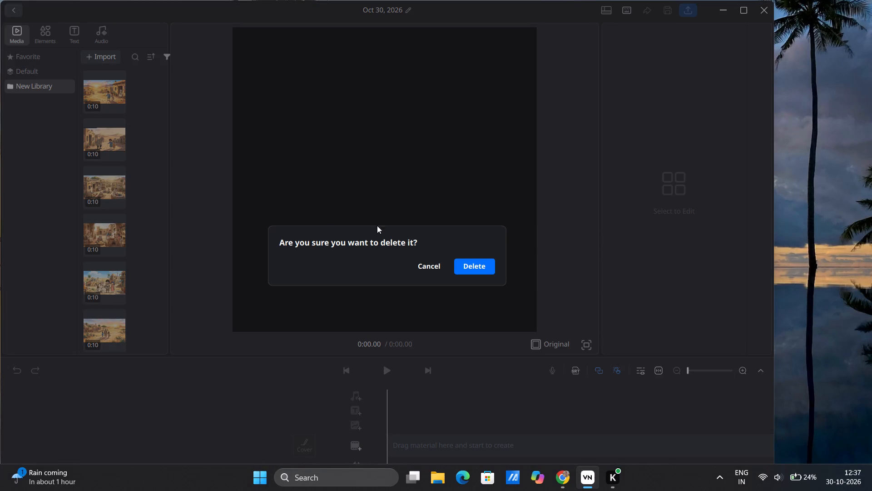
left_click(487, 266)
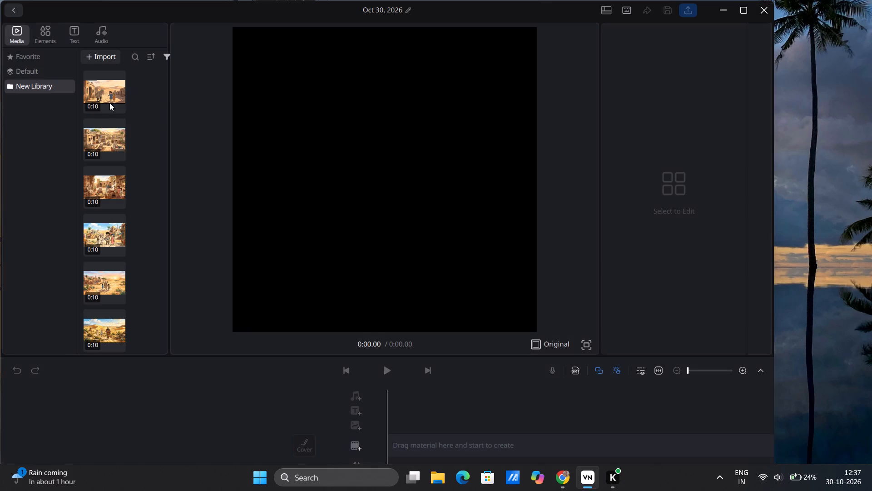
right_click(100, 82)
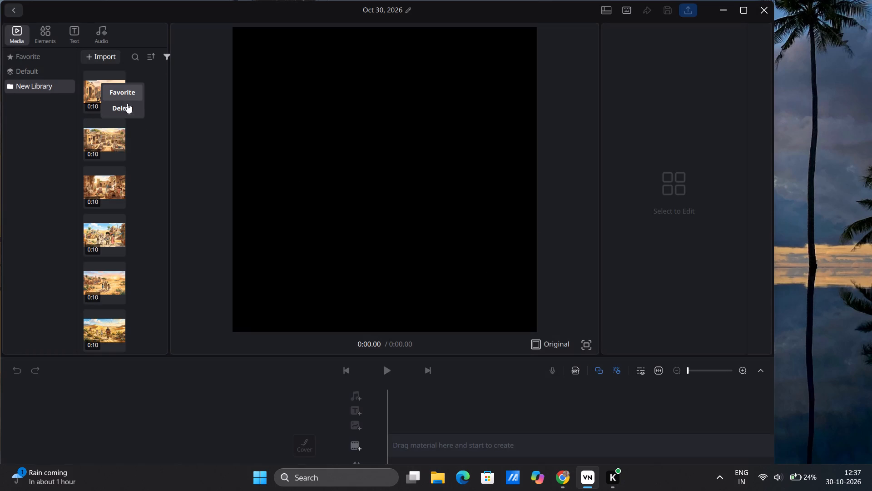
left_click(134, 108)
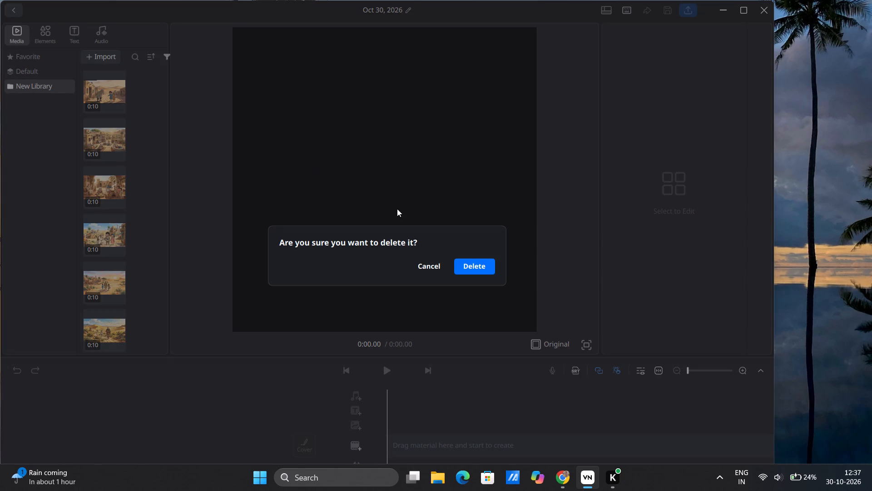
left_click(483, 270)
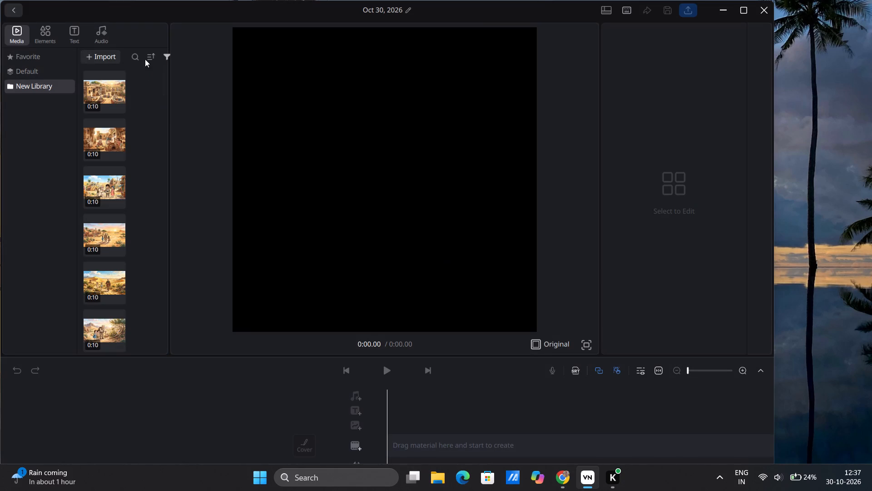
Filter the New Library media to Video only, keeping the original sort order.
left_click(150, 59)
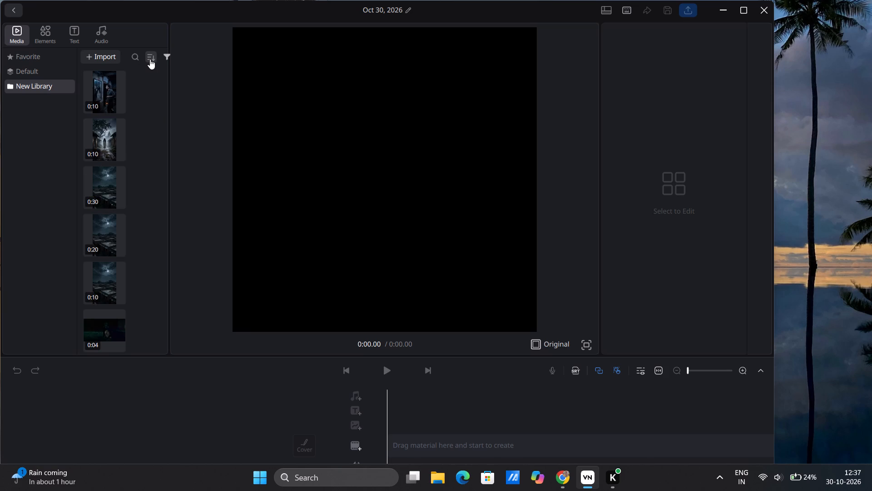
left_click(150, 59)
left_click(167, 58)
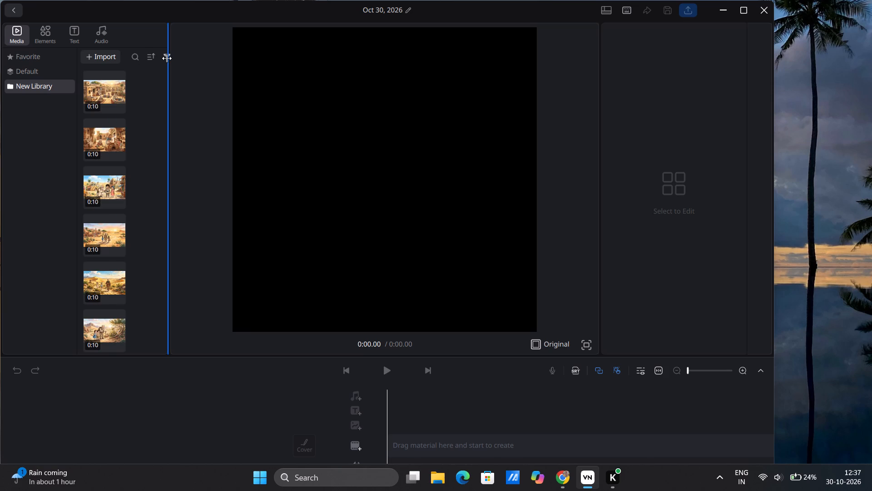
left_click(164, 57)
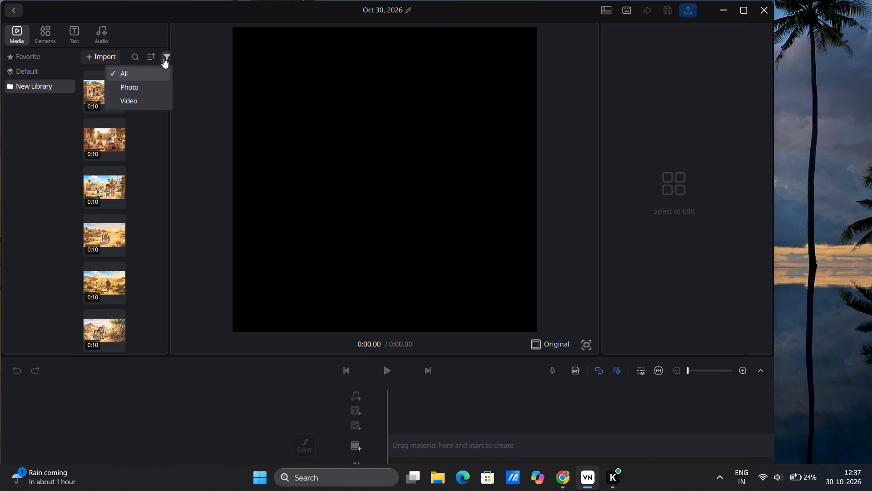
left_click(134, 103)
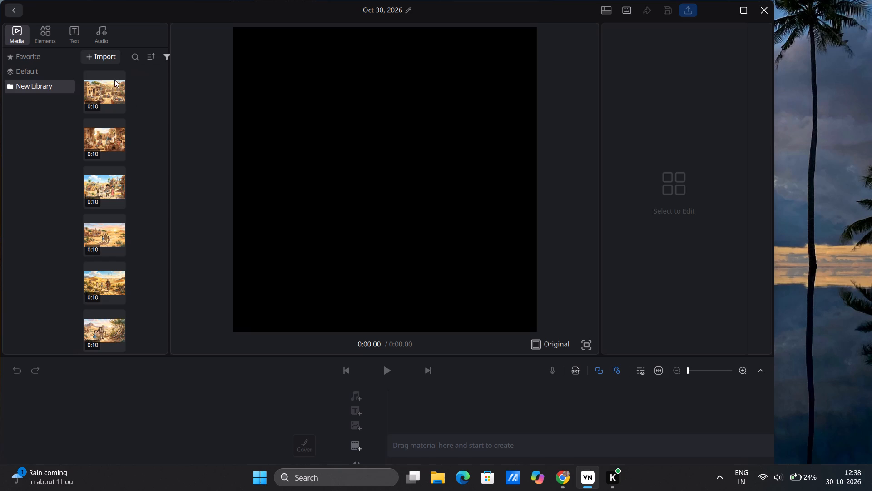
Delete the first clip in the New Library, the town courtyard scene.
right_click(110, 97)
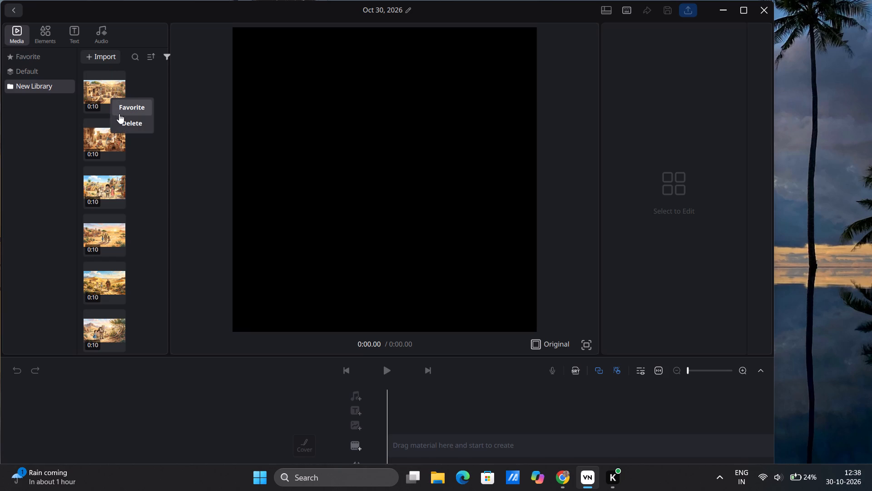
left_click(122, 121)
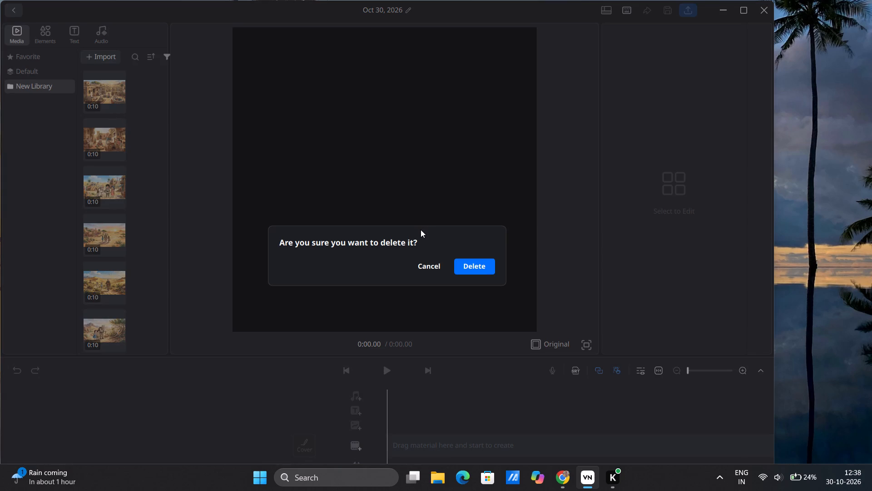
key("Return")
left_click(470, 274)
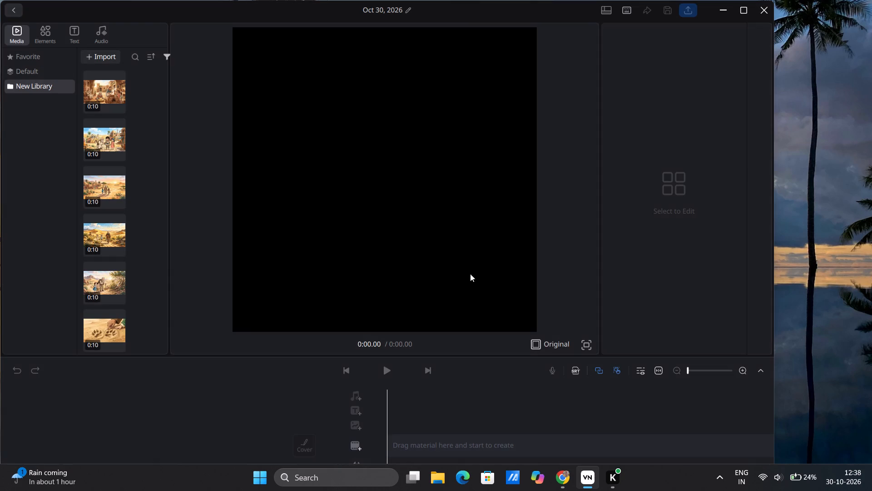
Maximize the editor window.
left_click(746, 9)
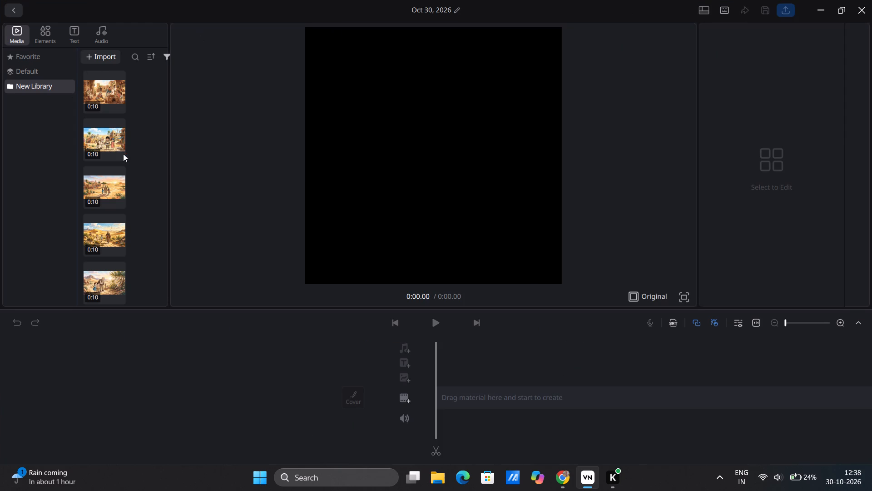
Delete the last clip in the New Library, the dark blue night scene lasting 0:10.
scroll(123, 154, "down", 20)
scroll(123, 154, "down", 14)
scroll(123, 154, "down", 12)
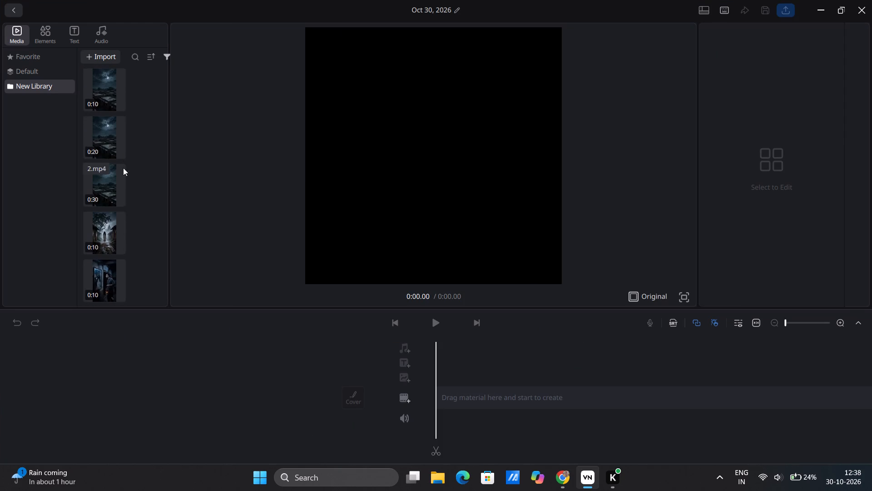
left_click(99, 277)
right_click(99, 277)
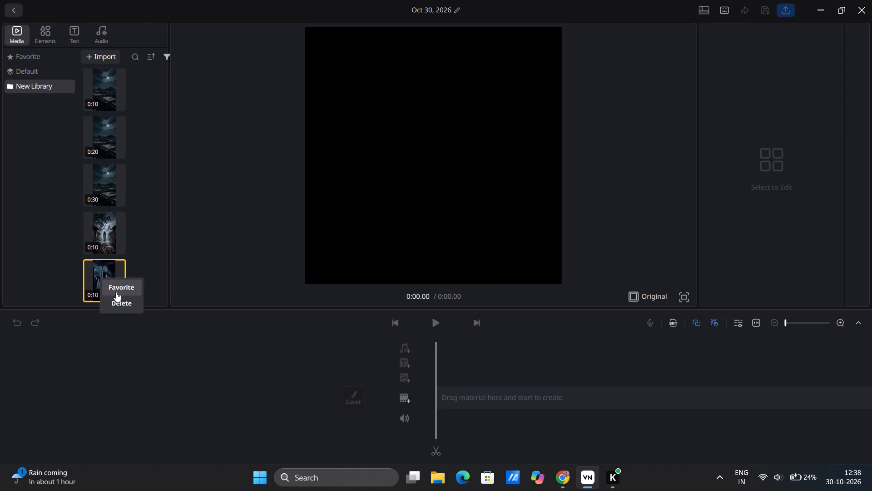
left_click(115, 306)
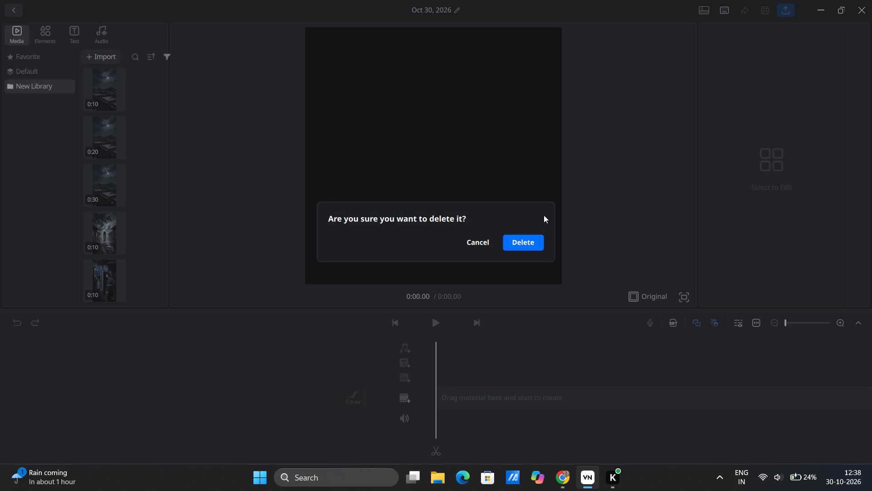
left_click(530, 235)
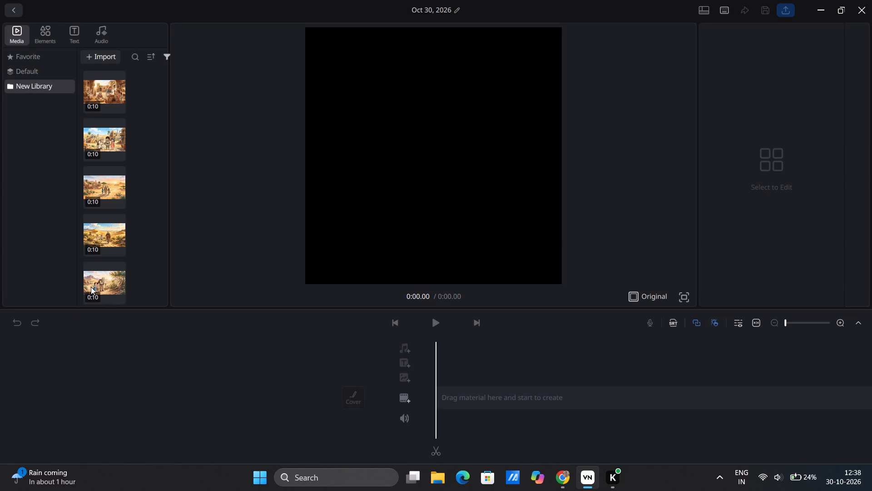
Delete the fifth clip in the New Library and the footprints-in-sand clip that follows it.
left_click(91, 287)
right_click(91, 287)
left_click(108, 312)
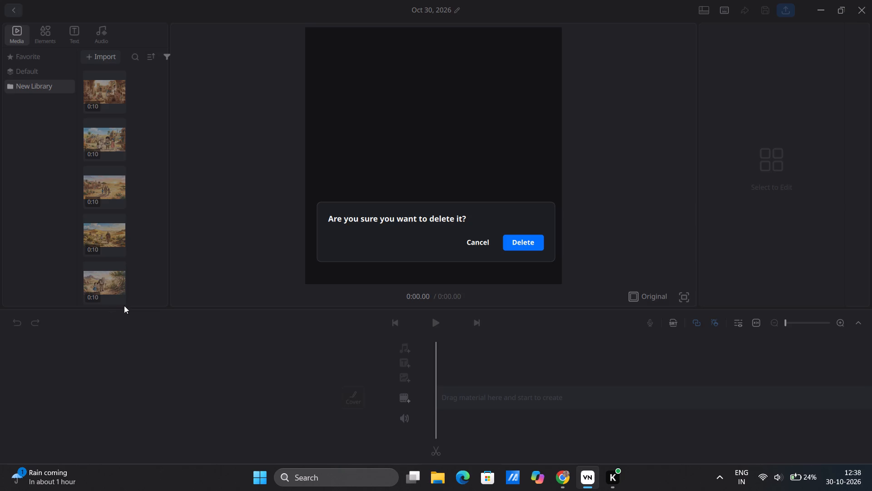
left_click(521, 248)
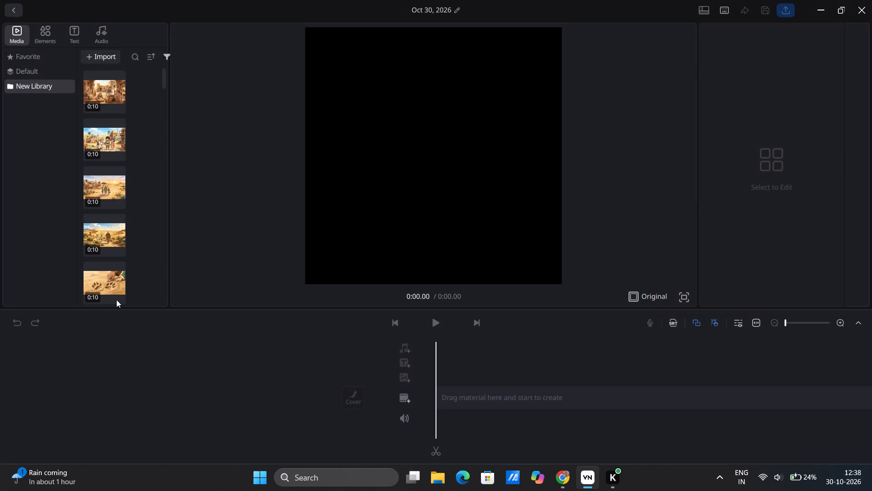
left_click(104, 301)
right_click(111, 276)
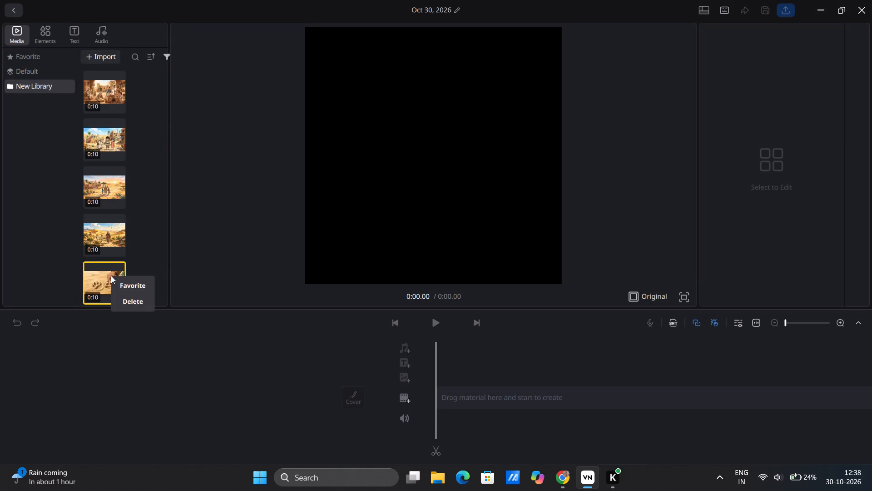
left_click(139, 298)
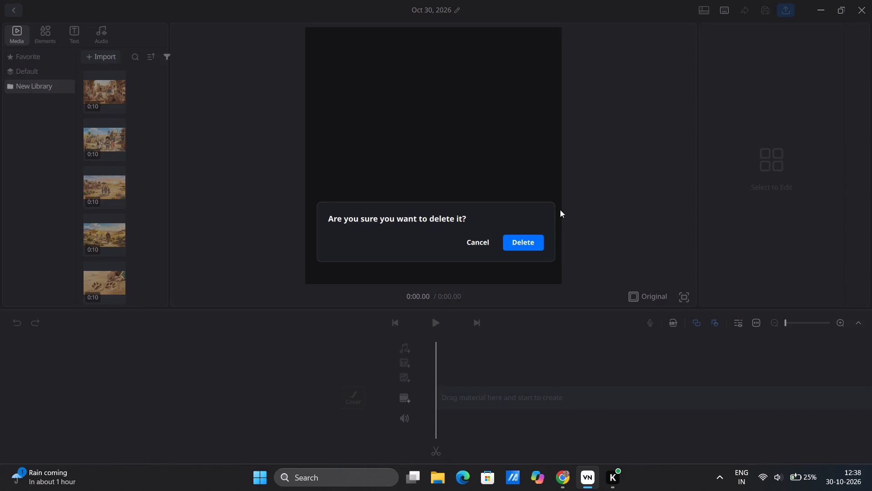
left_click(539, 242)
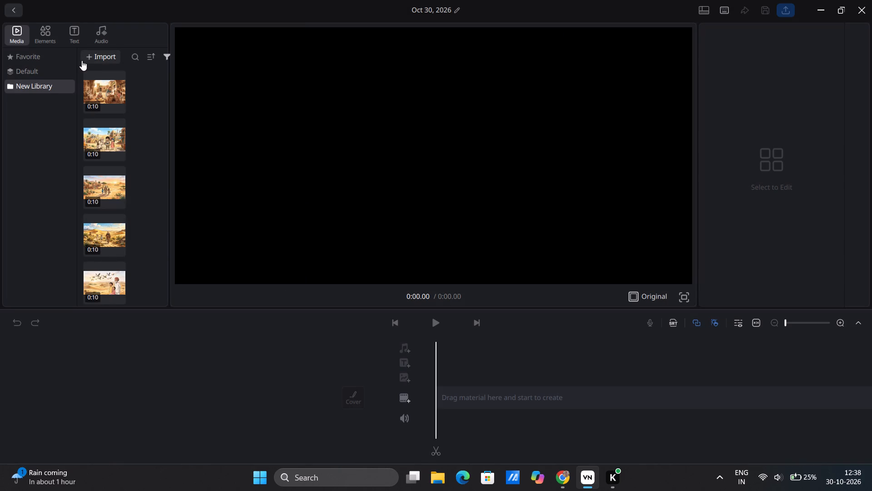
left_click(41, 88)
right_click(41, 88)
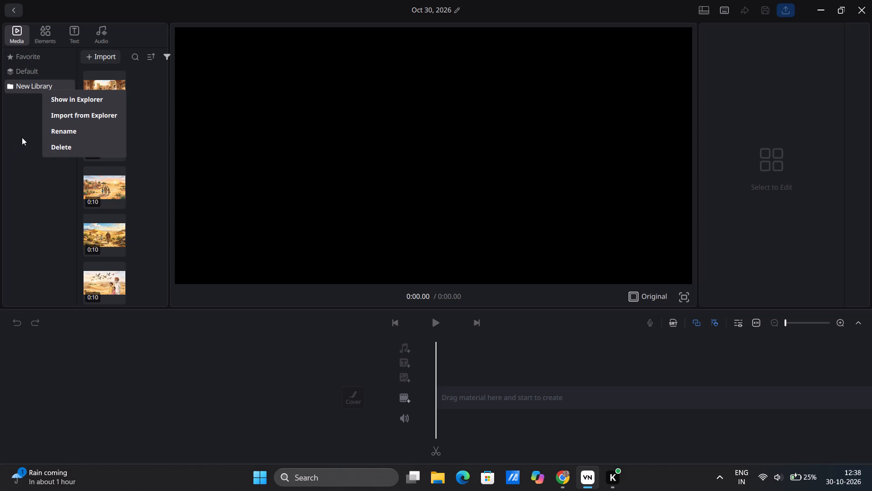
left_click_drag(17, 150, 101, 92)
Delete the first two clips in the New Library, the reddish town scene and the palm-village scene with people.
left_click(101, 92)
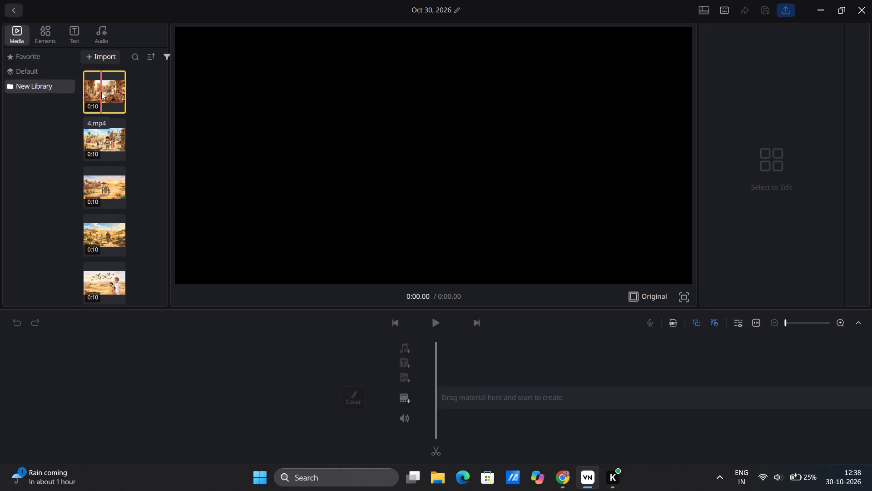
right_click(101, 92)
left_click(119, 114)
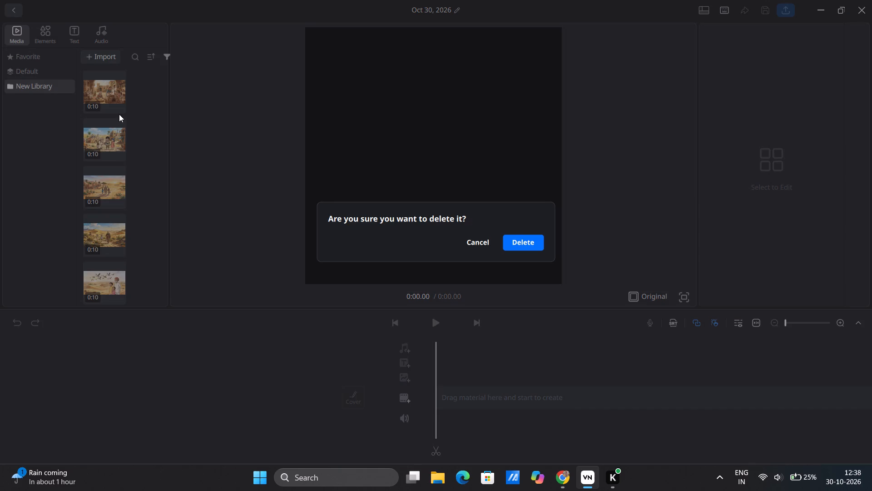
left_click(523, 238)
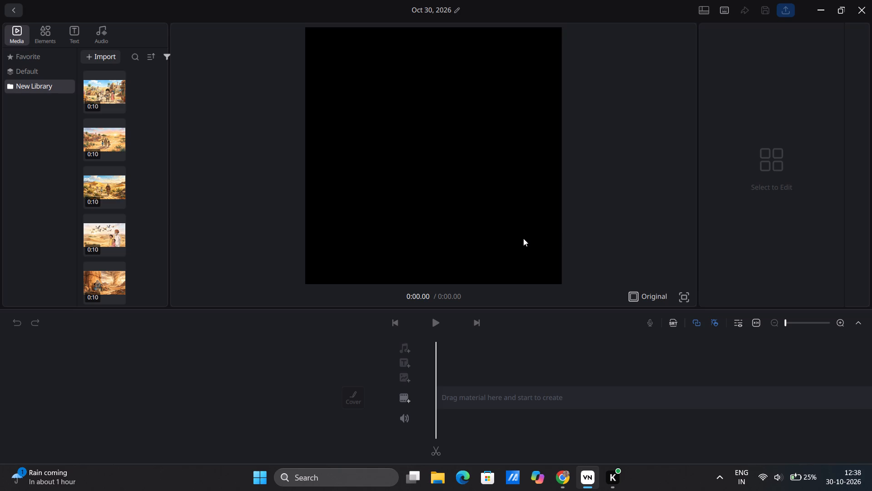
left_click(109, 95)
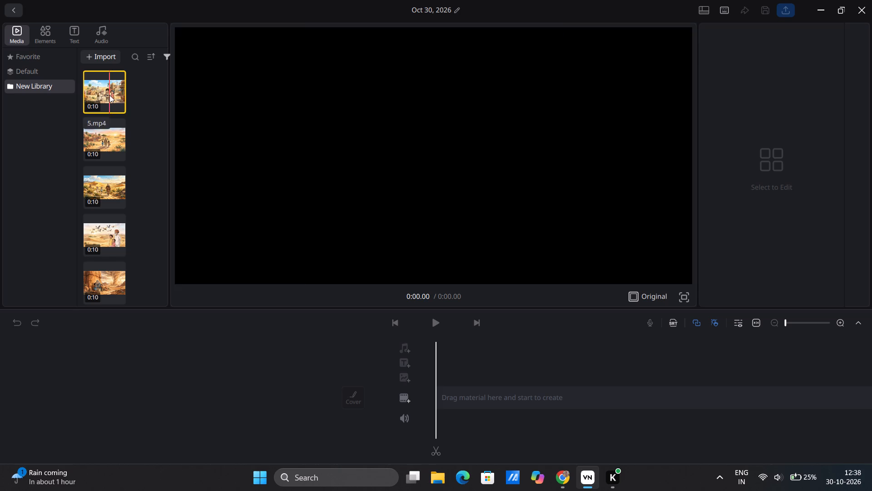
right_click(109, 95)
left_click(123, 118)
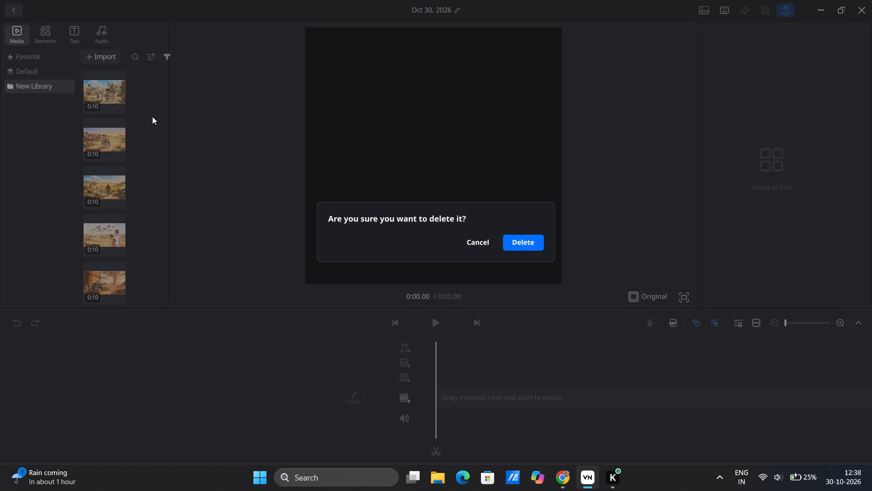
left_click(525, 246)
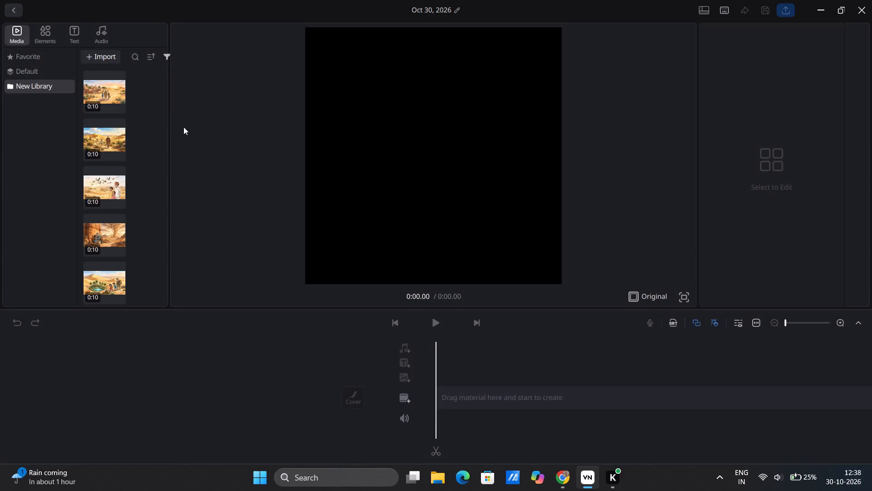
Delete the first two remaining clips in the New Library, both showing figures walking through the desert.
left_click(84, 98)
right_click(84, 98)
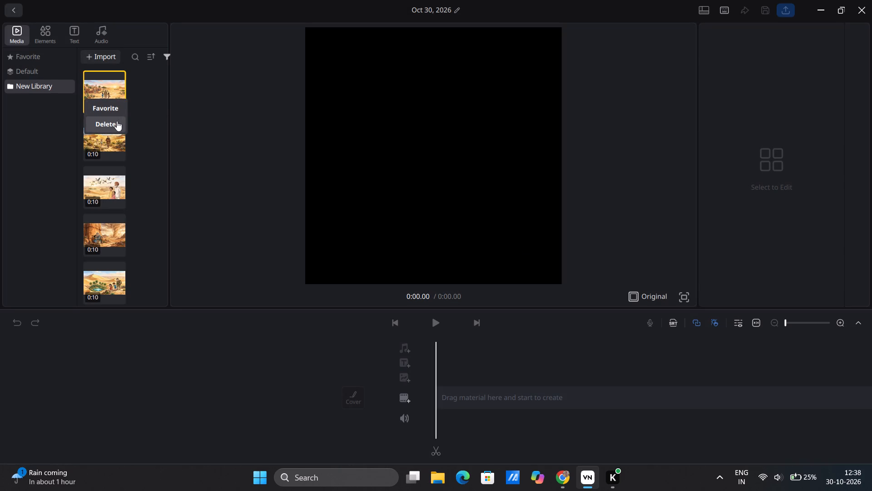
left_click(117, 121)
left_click(520, 239)
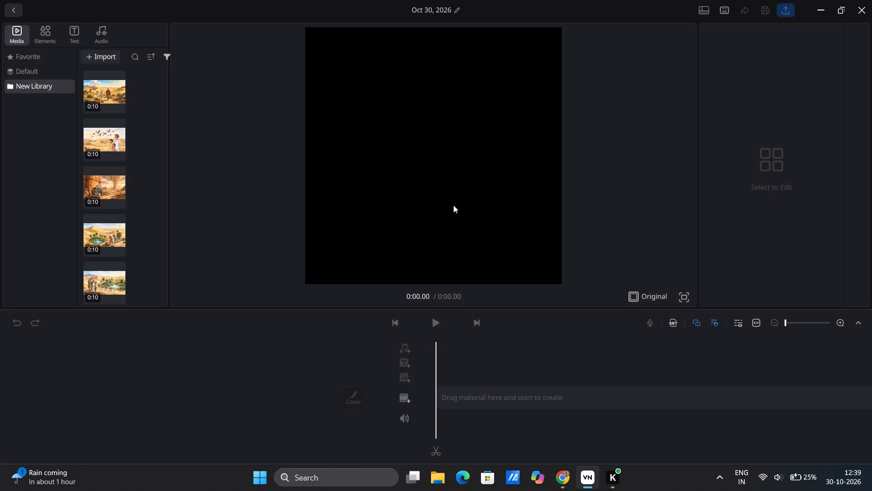
left_click(99, 95)
right_click(99, 95)
left_click(124, 118)
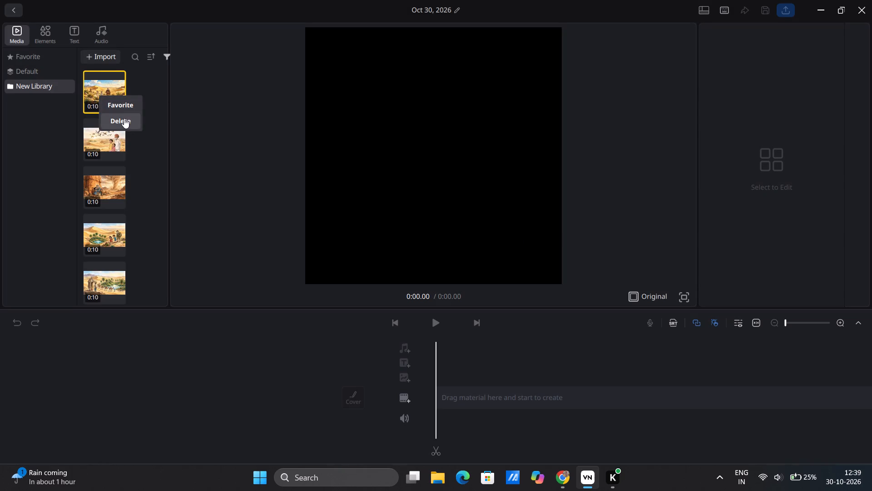
left_click(519, 246)
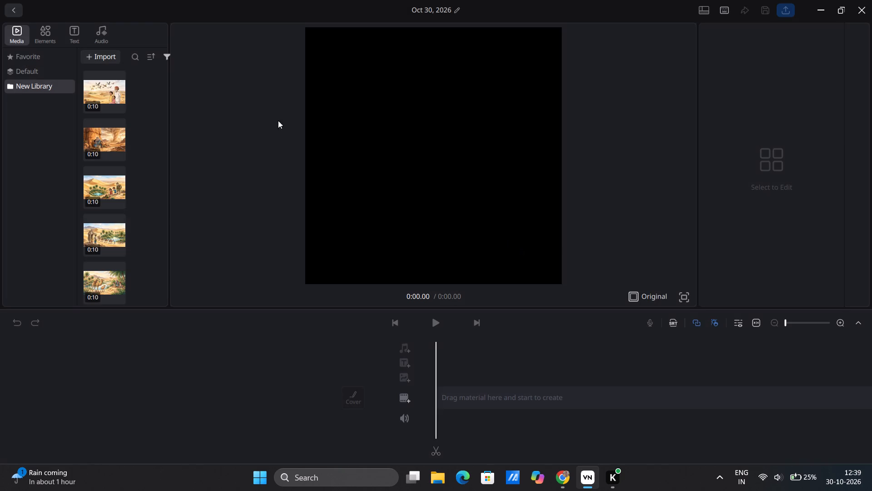
Delete the first two clips in the New Library, the desert scene with flying birds and the orange tree scene.
left_click(110, 89)
right_click(110, 89)
left_click(136, 114)
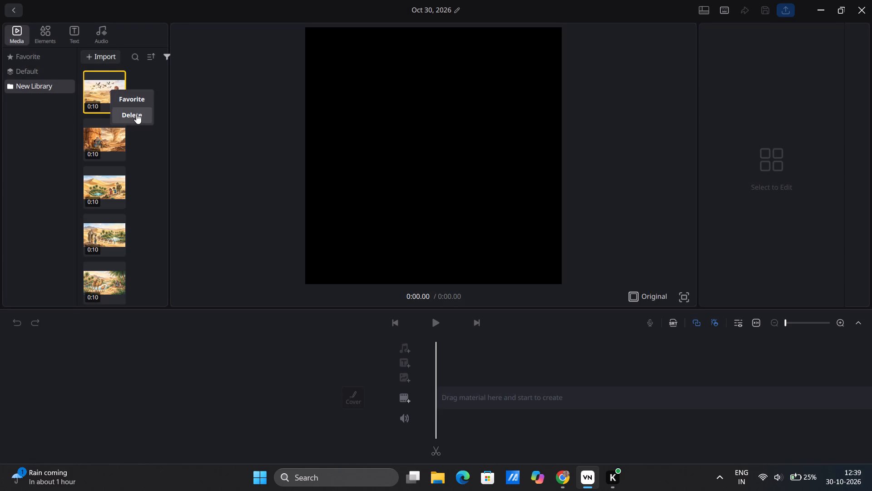
left_click(528, 247)
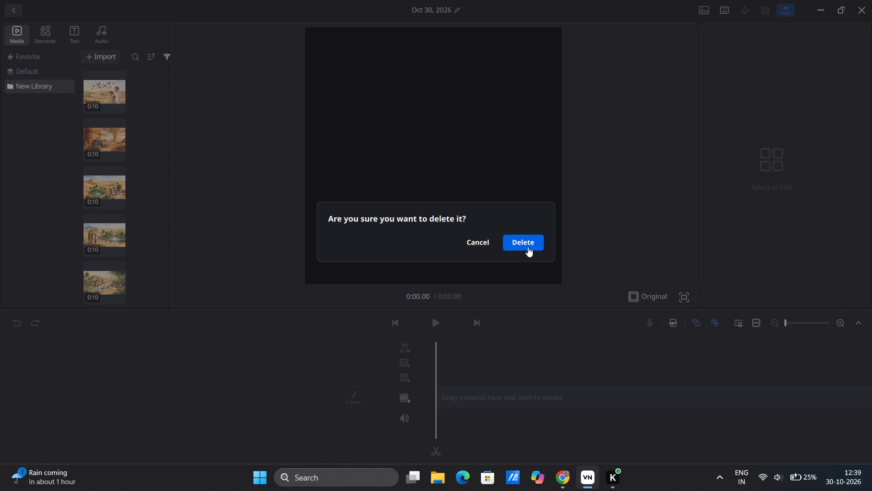
left_click(94, 93)
right_click(94, 93)
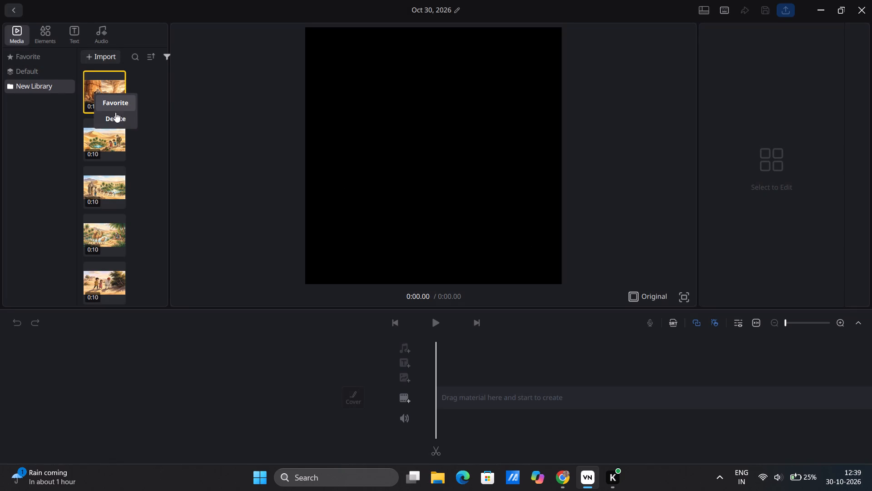
left_click(115, 113)
left_click(537, 251)
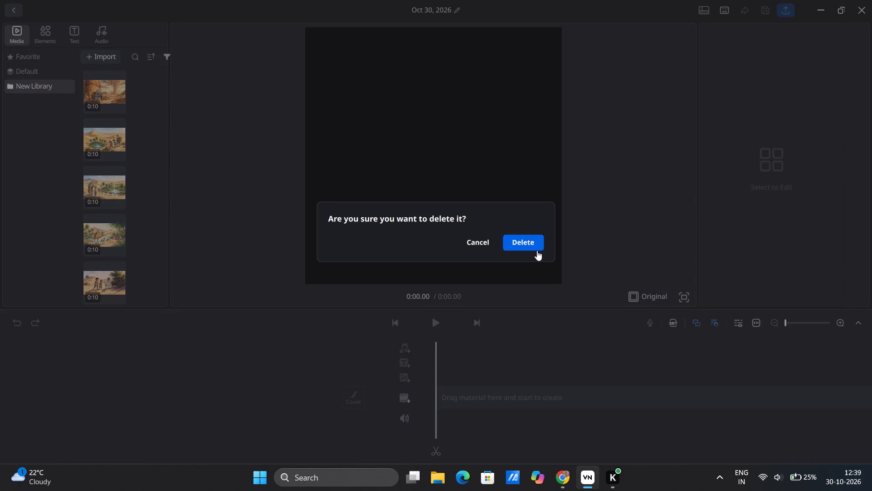
Delete the first two remaining clips in the New Library, both showing a green oasis in the desert.
left_click(115, 98)
right_click(115, 98)
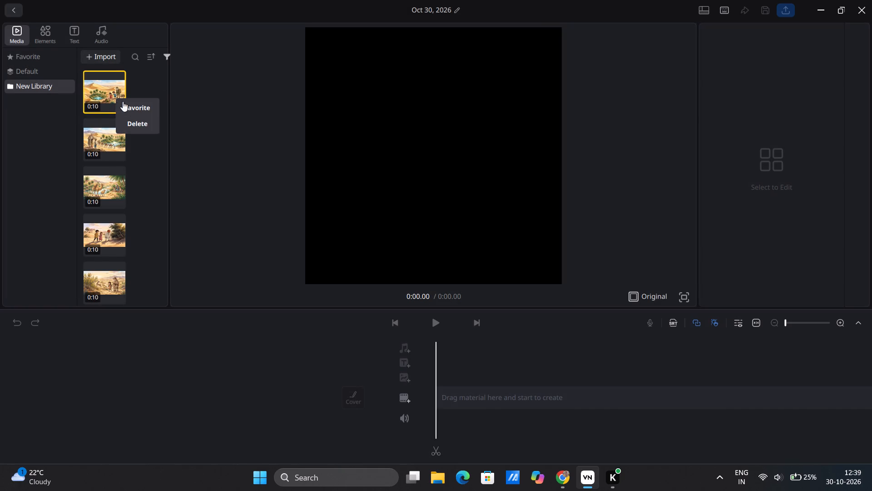
left_click(134, 118)
left_click(520, 243)
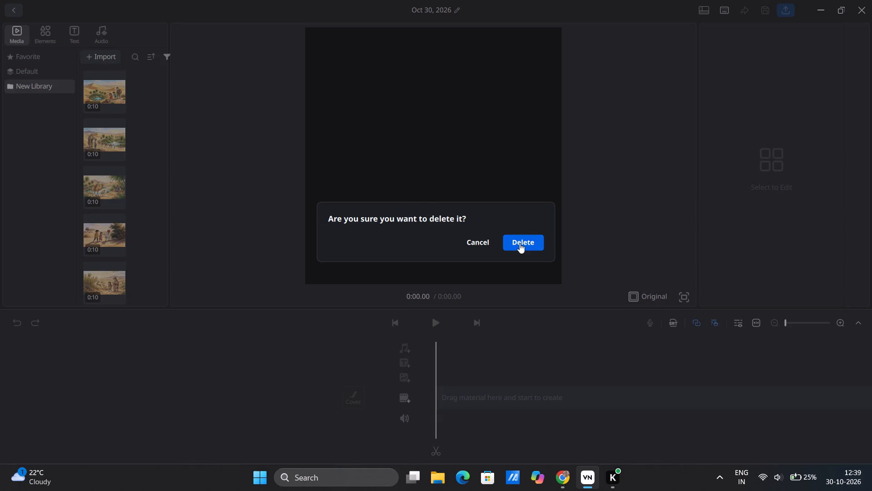
left_click(119, 94)
right_click(119, 94)
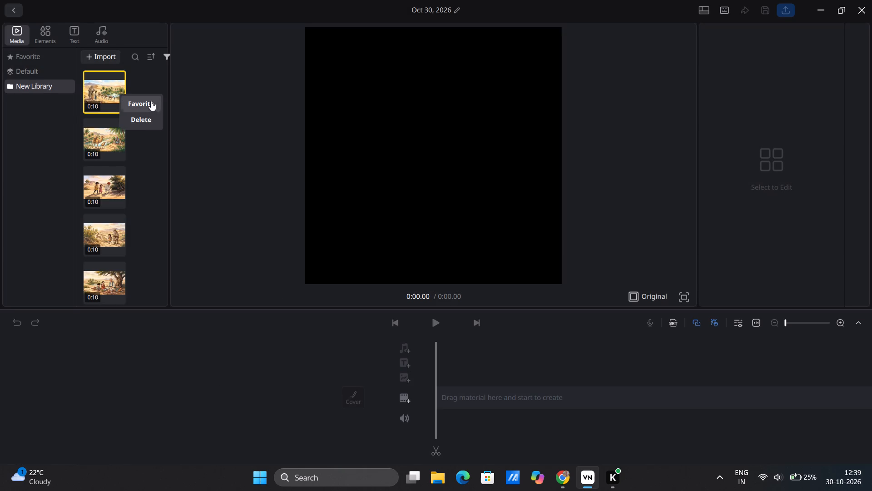
left_click(149, 111)
left_click(114, 104)
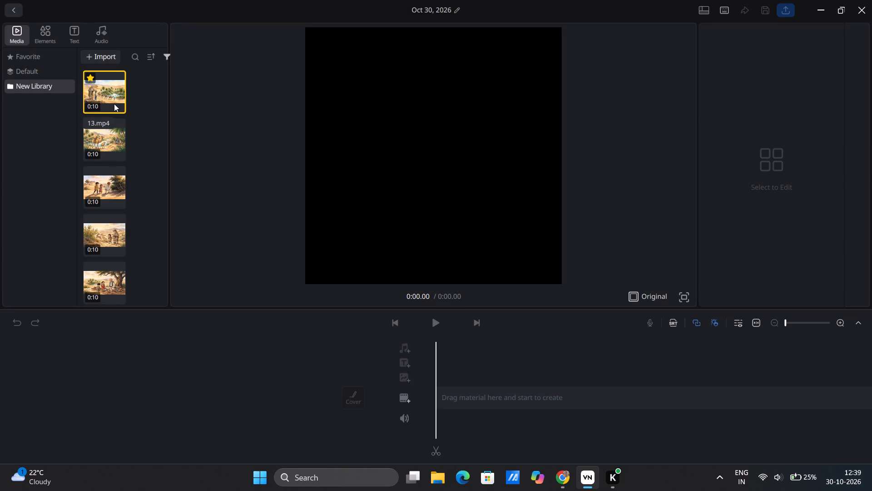
right_click(114, 104)
left_click(141, 127)
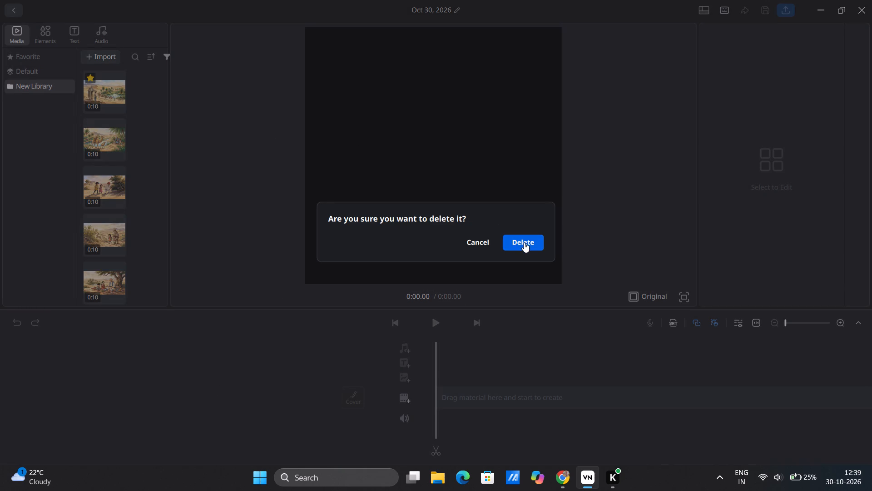
left_click(523, 244)
Delete the first two clips in the New Library, the lush palm scene and the figures on a sandy path.
left_click(104, 87)
right_click(104, 87)
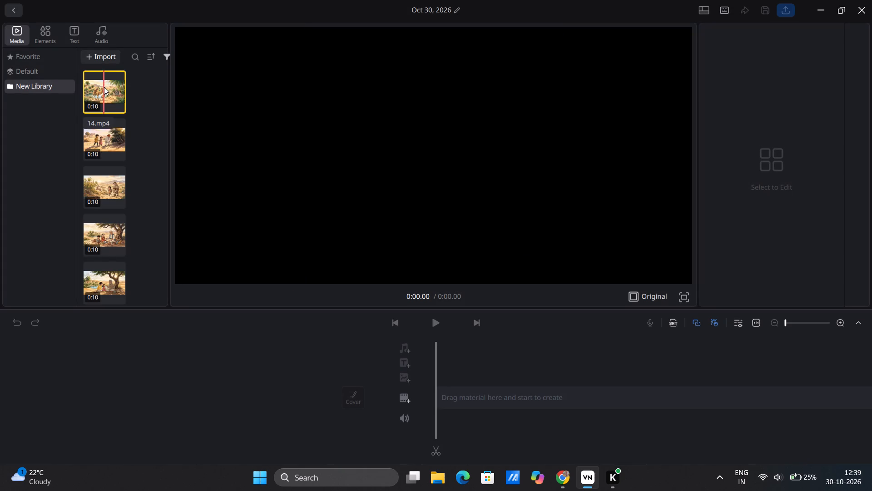
left_click(127, 112)
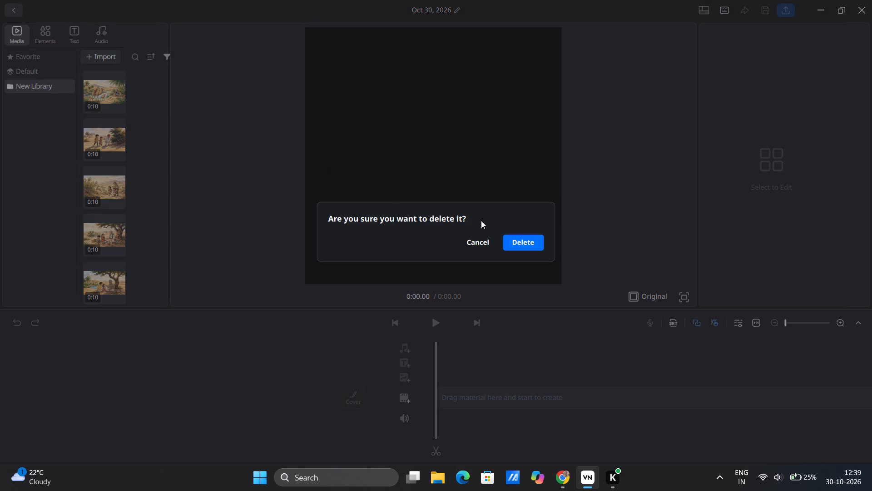
left_click(518, 235)
left_click(107, 103)
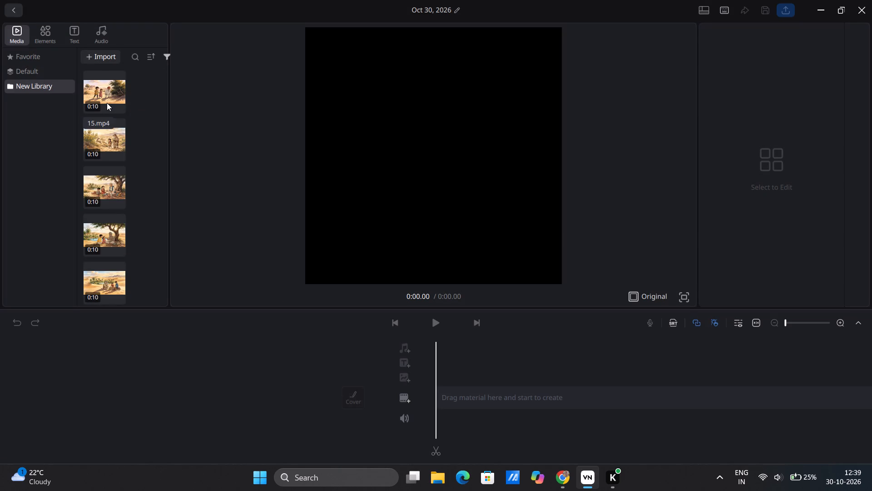
right_click(107, 103)
left_click(122, 126)
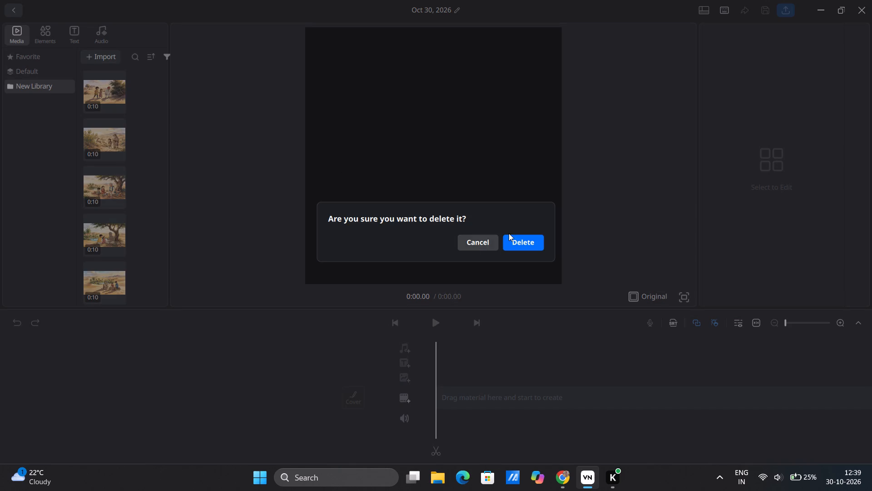
left_click(527, 240)
Delete the first two clips in the New Library, the figures in desert scrub and the group beneath a tree.
left_click(109, 97)
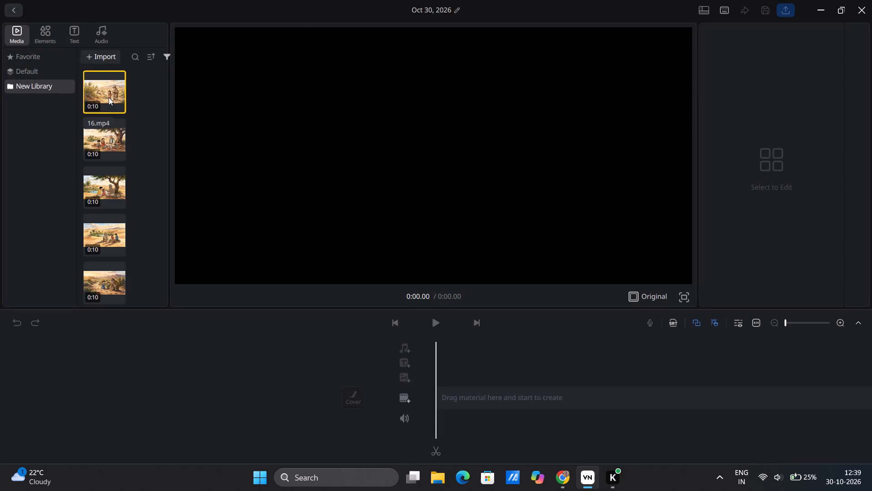
right_click(109, 97)
left_click(137, 124)
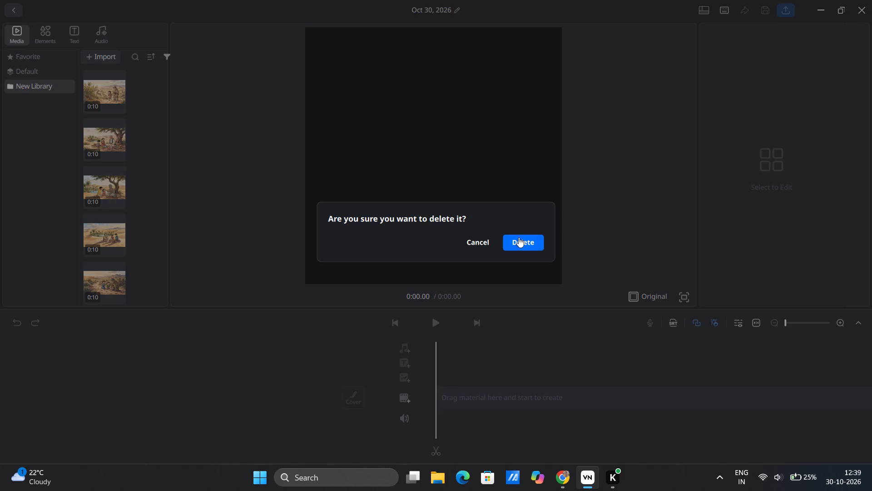
left_click(519, 240)
left_click(85, 103)
right_click(85, 103)
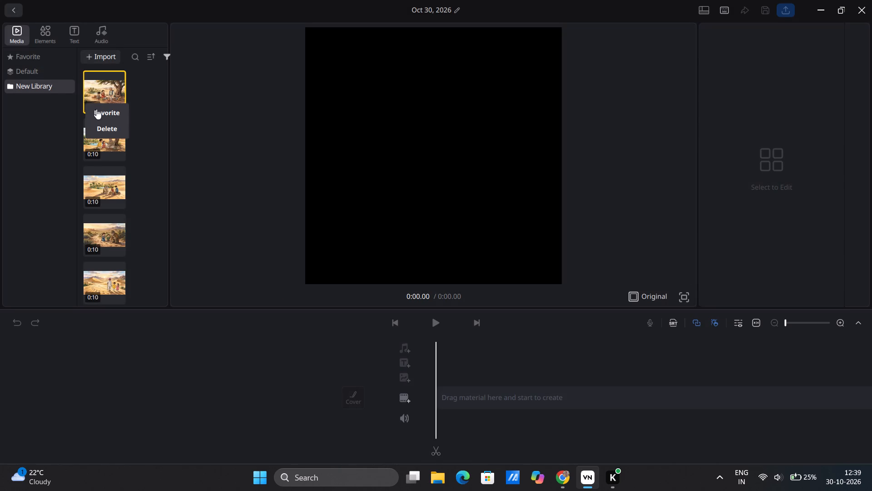
left_click(113, 134)
left_click(521, 244)
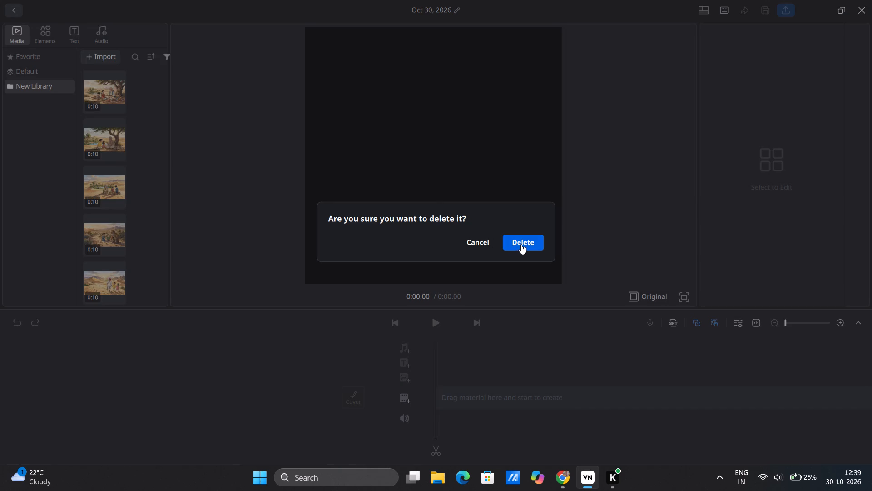
Delete the first two clips in the New Library, the figures under a tree by water and those seated on sand.
left_click(114, 77)
right_click(114, 77)
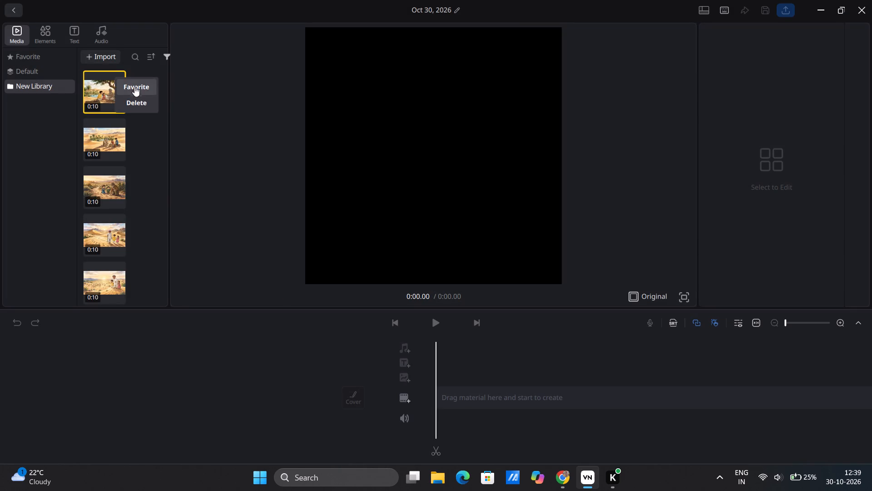
left_click(134, 99)
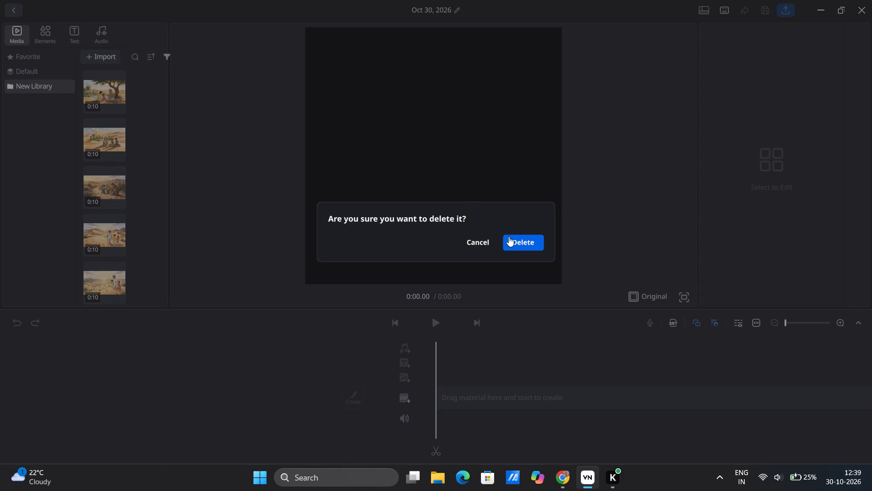
left_click(509, 236)
left_click(100, 99)
right_click(100, 99)
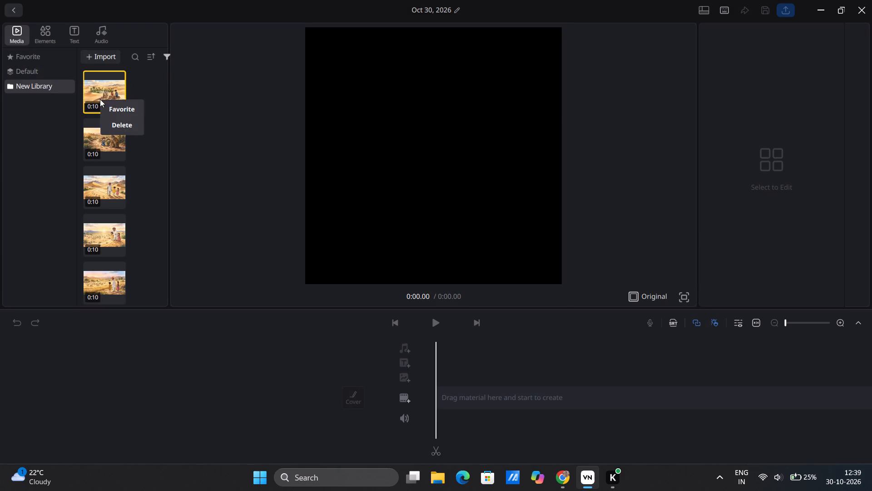
left_click(124, 124)
left_click(523, 241)
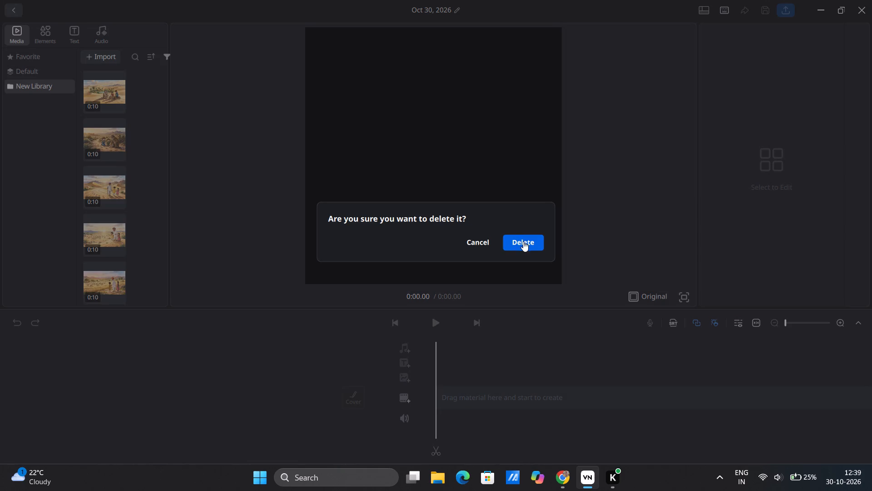
Delete the first two clips in the New Library, the shrub-covered desert hills and the figures on golden dunes.
left_click(96, 97)
right_click(96, 97)
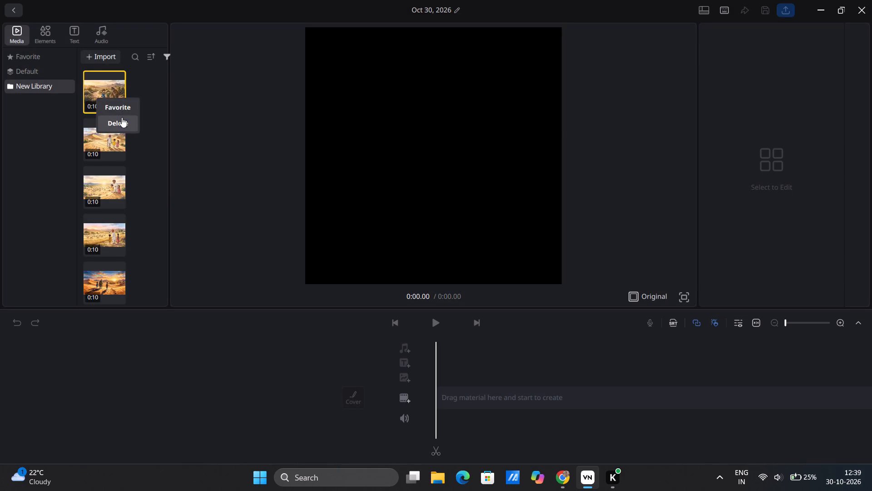
left_click(122, 117)
left_click(522, 250)
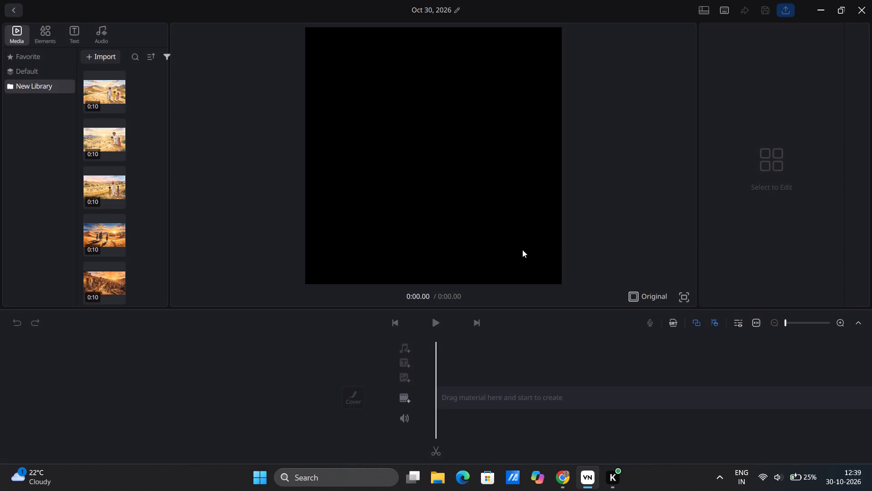
left_click(104, 104)
right_click(104, 104)
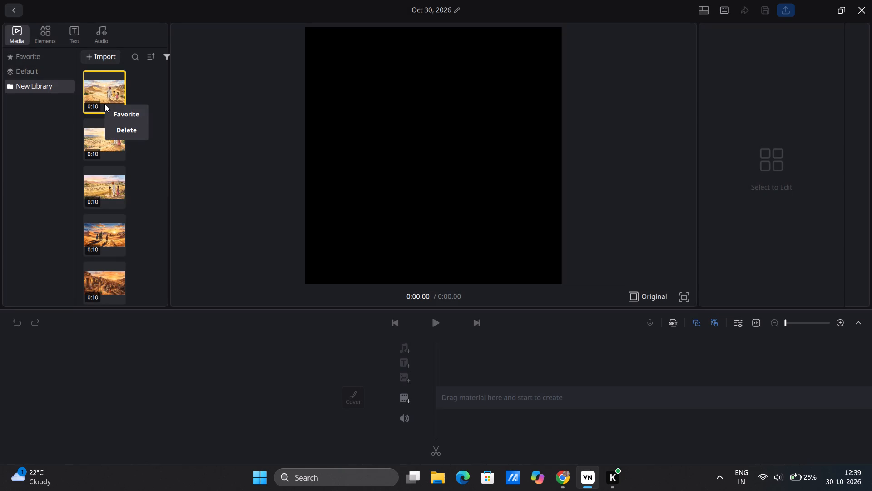
left_click(118, 128)
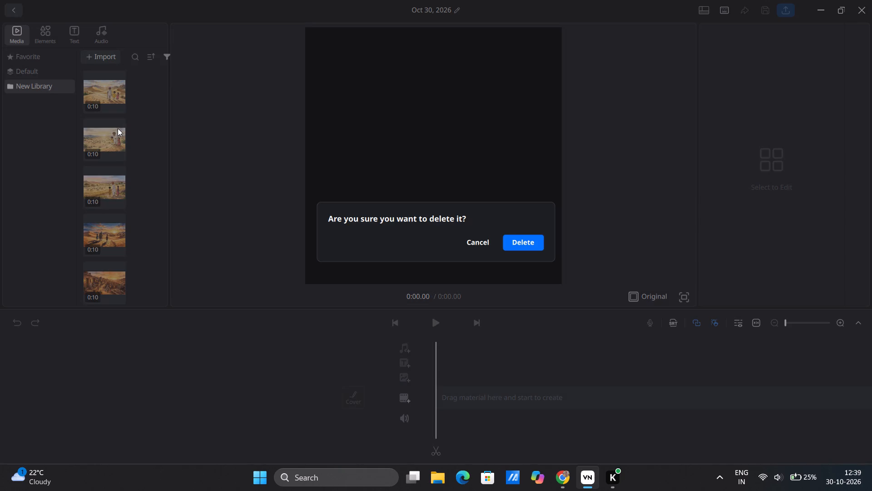
left_click(520, 242)
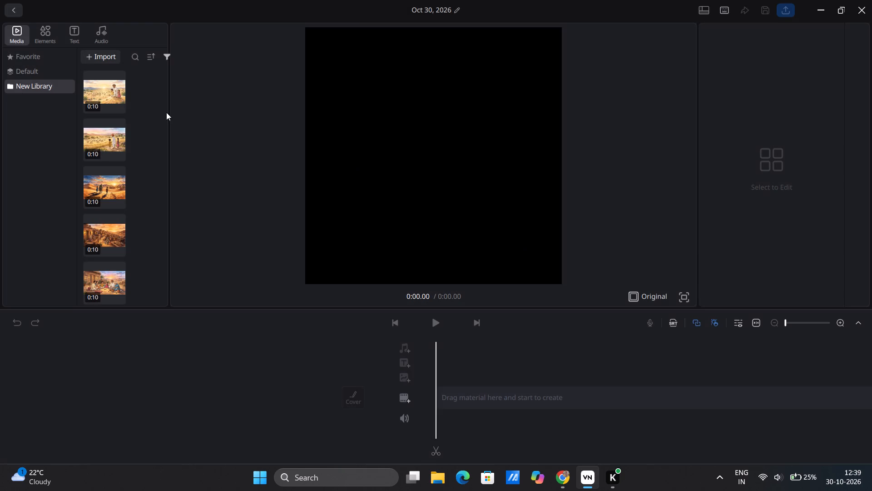
Delete the first two clips in the New Library, both showing figures overlooking a bright, pale golden landscape.
left_click(97, 101)
right_click(97, 101)
left_click(117, 126)
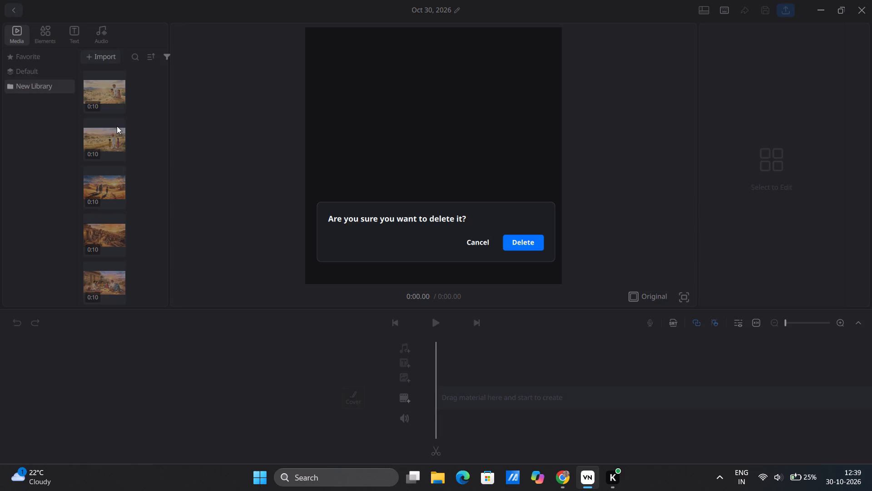
left_click(529, 241)
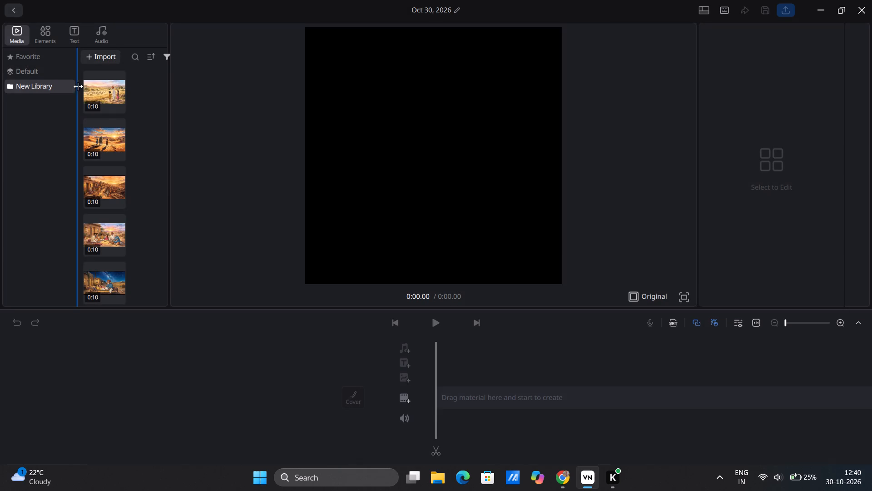
left_click(103, 87)
right_click(103, 87)
left_click(125, 112)
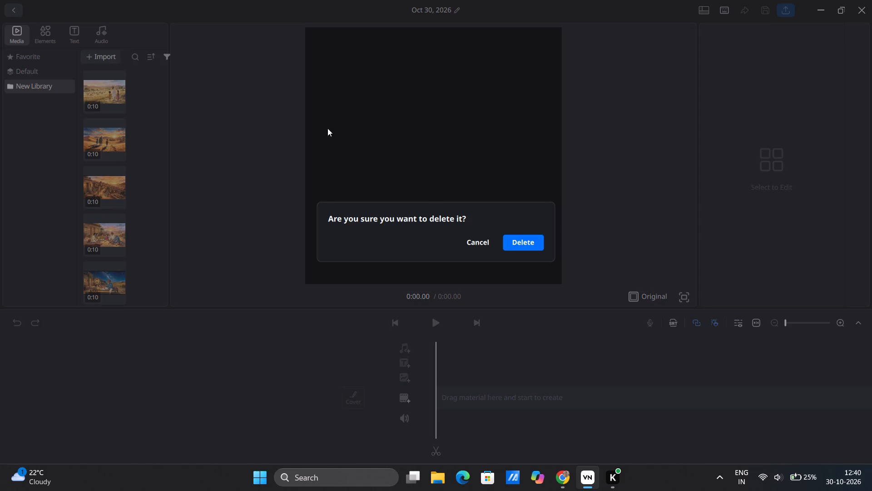
left_click(519, 240)
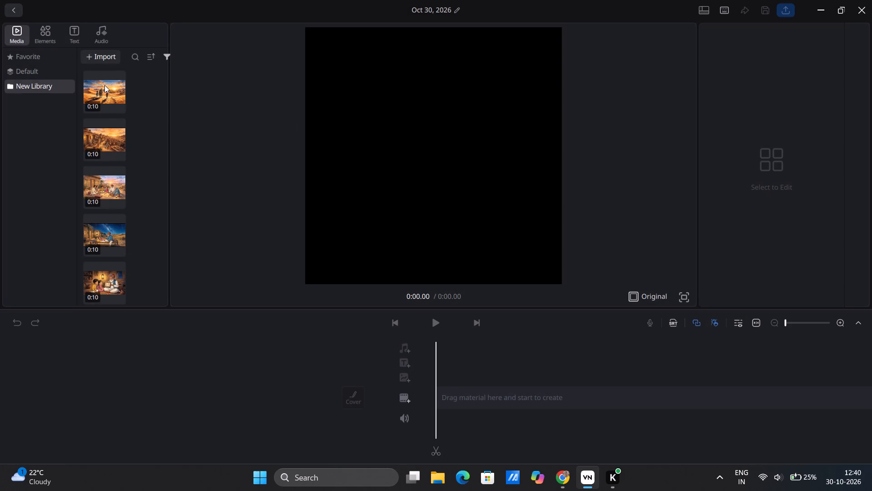
Delete the first two clips in the New Library, the silhouetted desert sunset figures and the orange hillside scene.
left_click(104, 85)
right_click(104, 85)
left_click(121, 107)
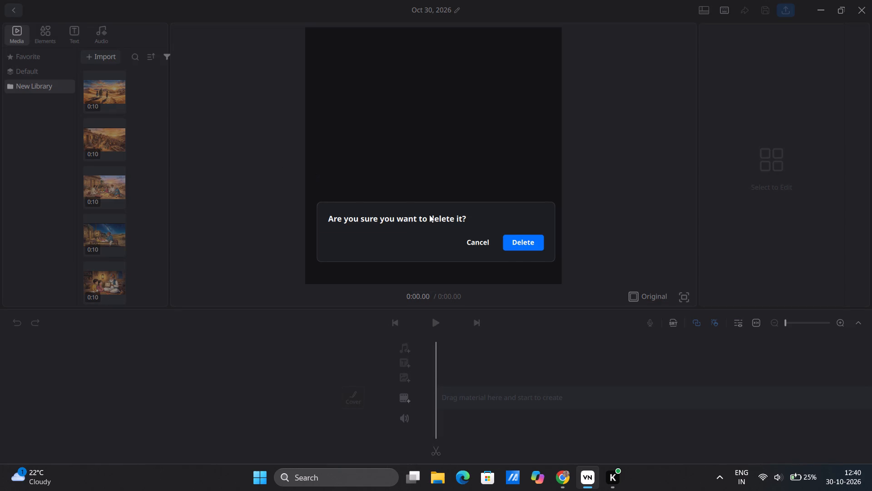
left_click(520, 246)
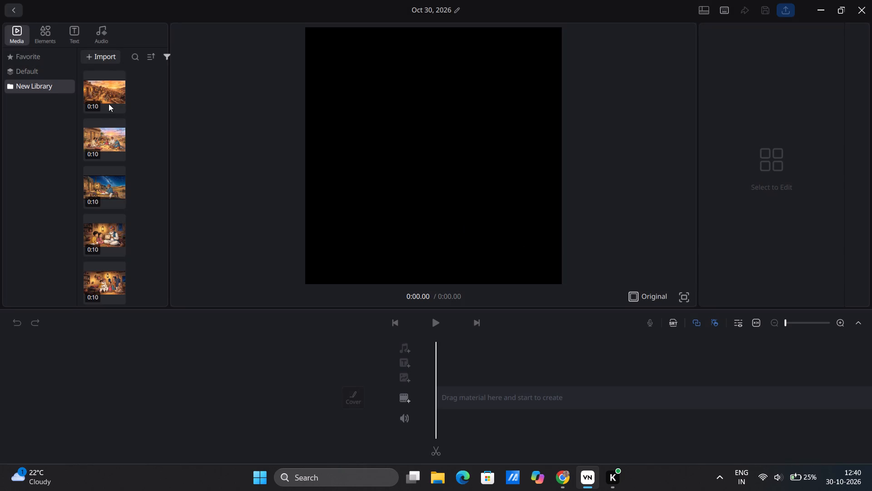
left_click(109, 104)
right_click(109, 104)
left_click(139, 131)
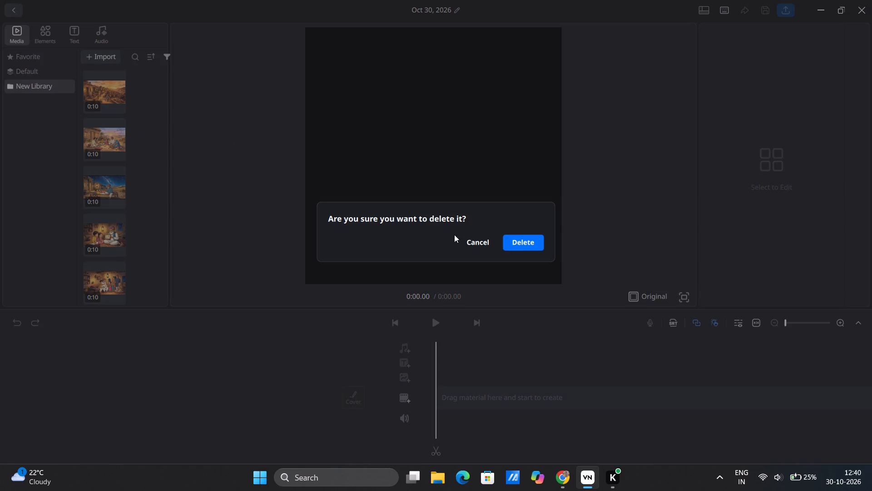
left_click(520, 243)
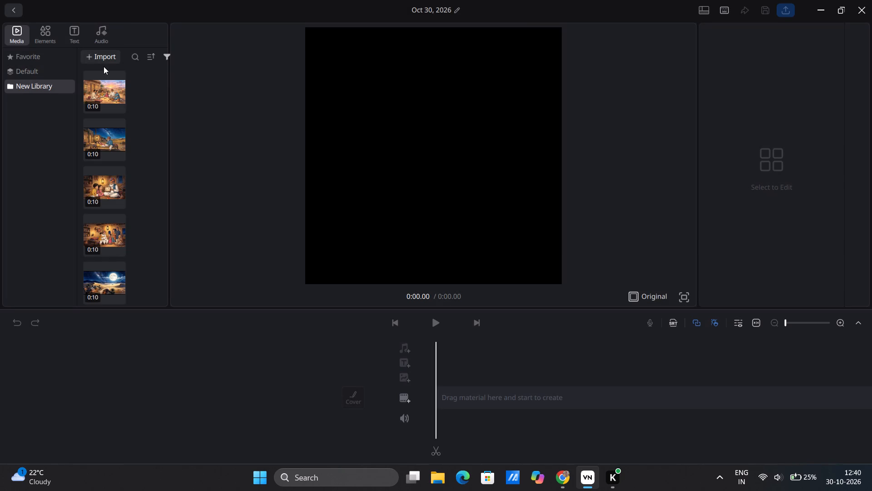
Delete the first two clips in the New Library, the daylight desert gathering and the figures under a blue night sky.
left_click_drag(104, 66, 104, 89)
left_click(104, 89)
right_click(104, 89)
left_click(128, 111)
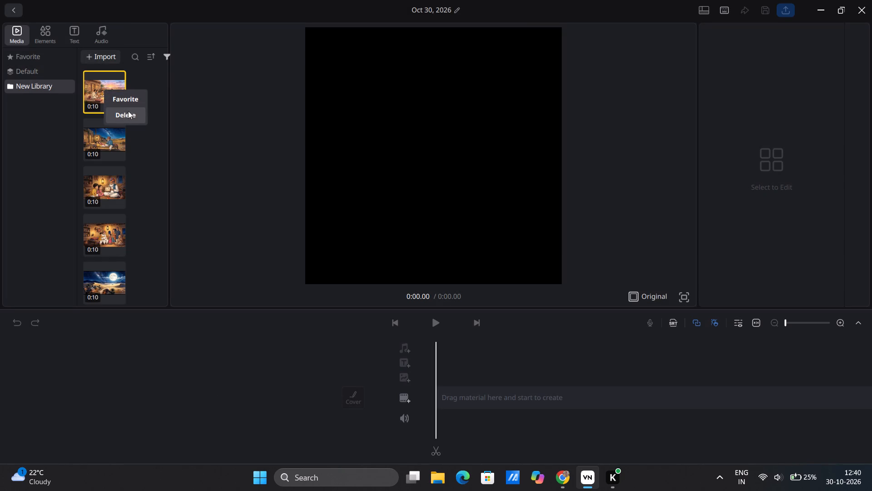
left_click(527, 239)
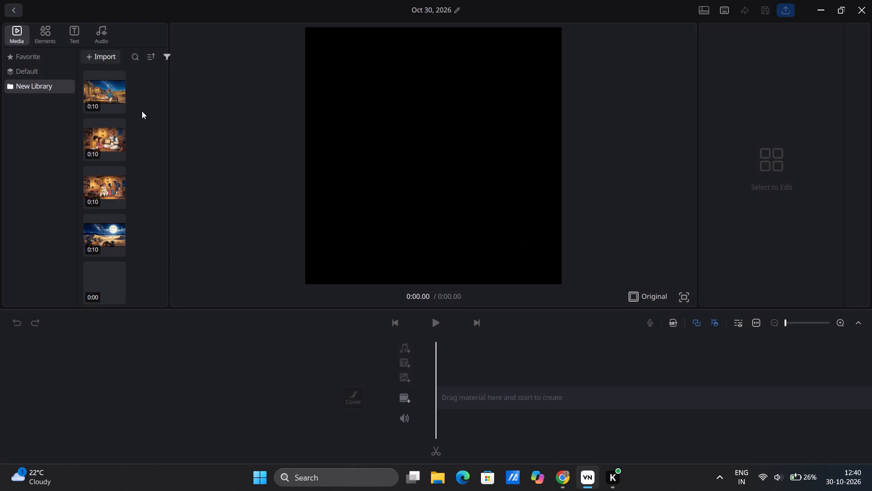
left_click(105, 90)
right_click(105, 90)
left_click(123, 117)
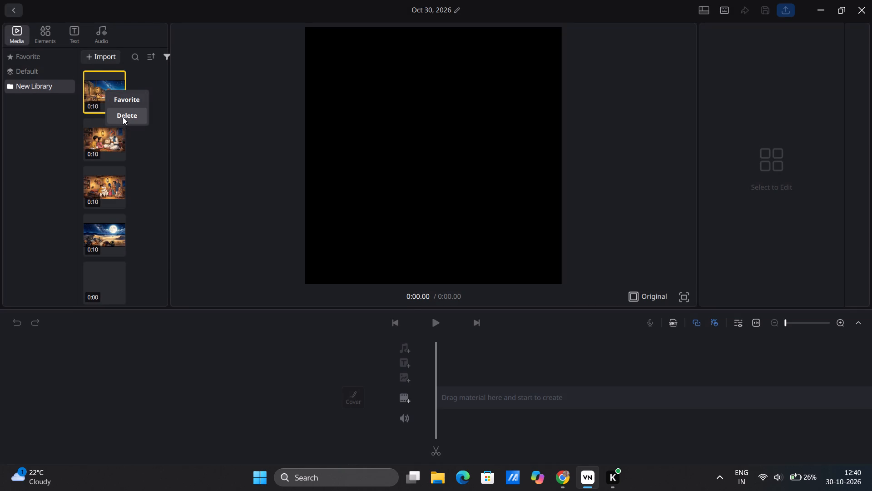
left_click(505, 243)
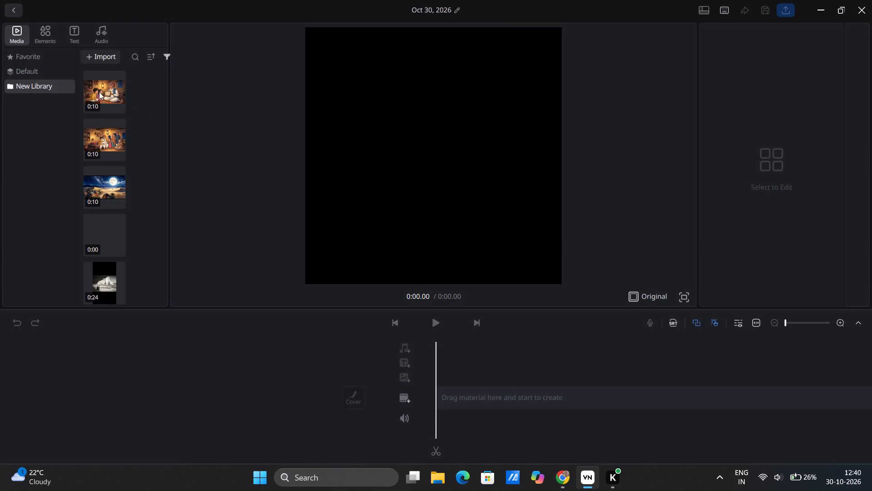
Delete the first two clips in the New Library, both showing figures inside a warm lamp-lit room.
left_click(90, 90)
right_click(90, 90)
left_click(116, 112)
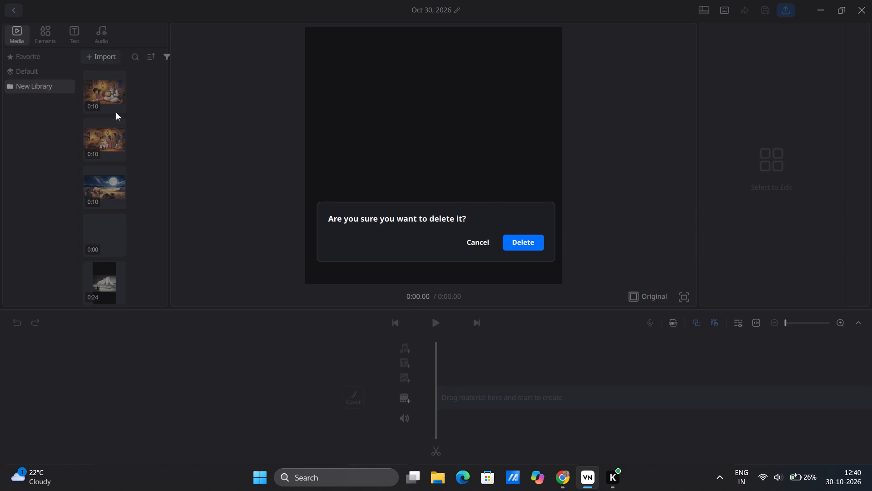
left_click(520, 235)
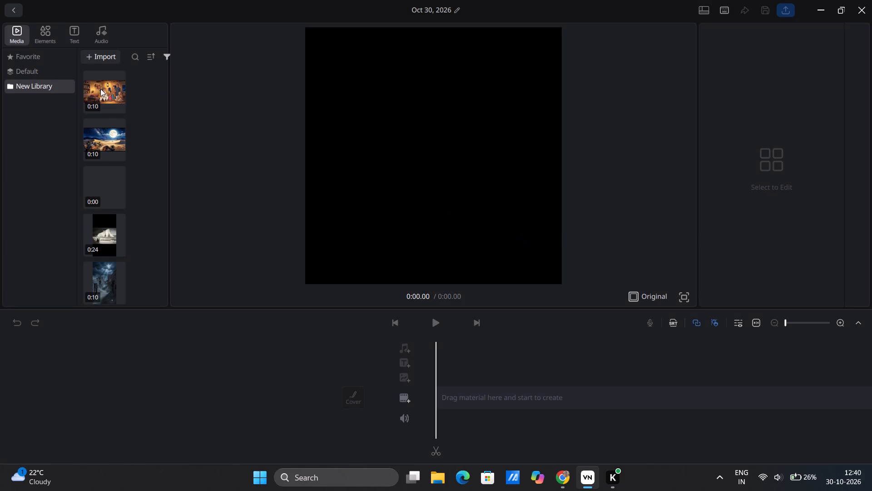
left_click(100, 90)
right_click(100, 90)
left_click(121, 114)
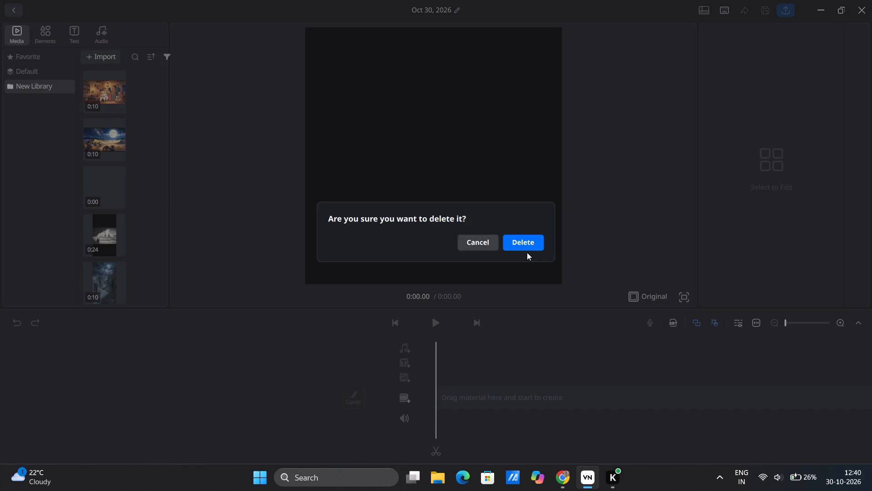
left_click(523, 241)
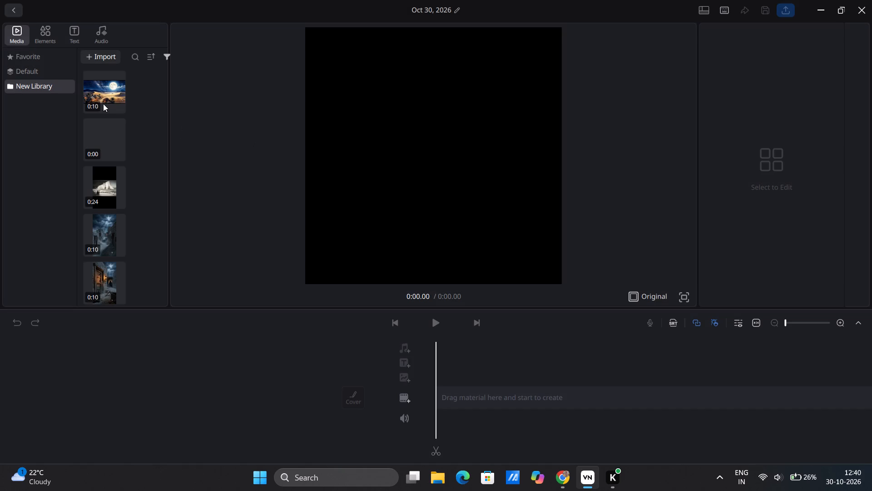
Delete the moonlit desert clip and the 0:24 clip from the New Library, keeping the blank 0:00 clip.
left_click(105, 98)
right_click(105, 98)
left_click(128, 125)
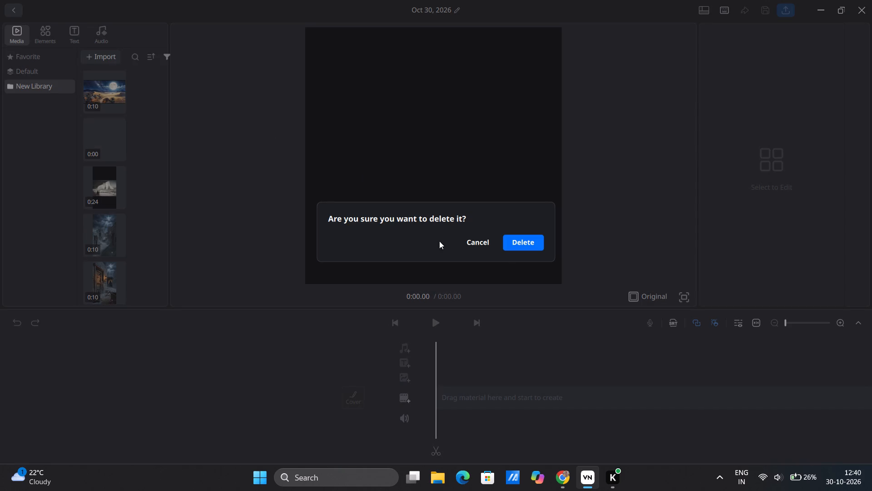
left_click(516, 246)
right_click(516, 246)
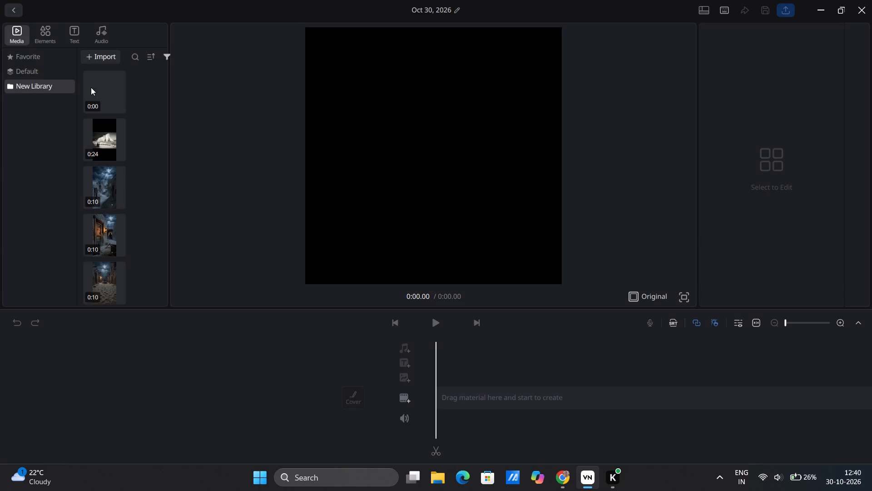
left_click(104, 135)
right_click(104, 135)
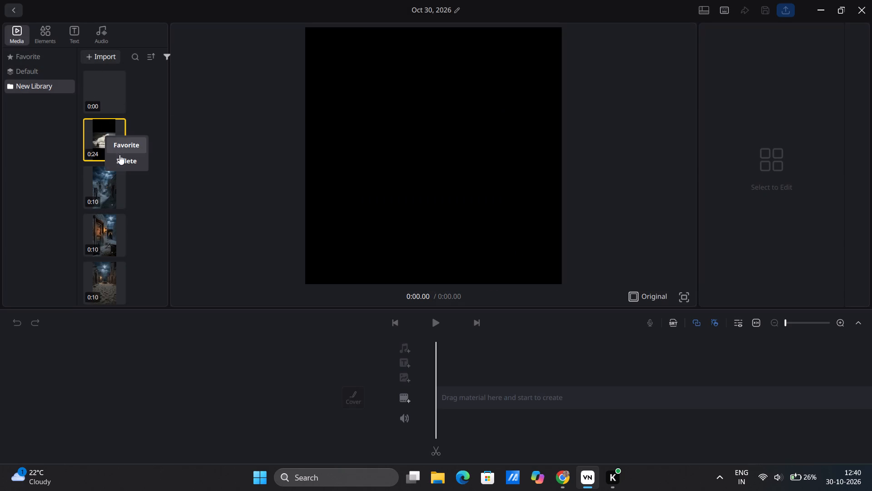
left_click(121, 160)
left_click(519, 245)
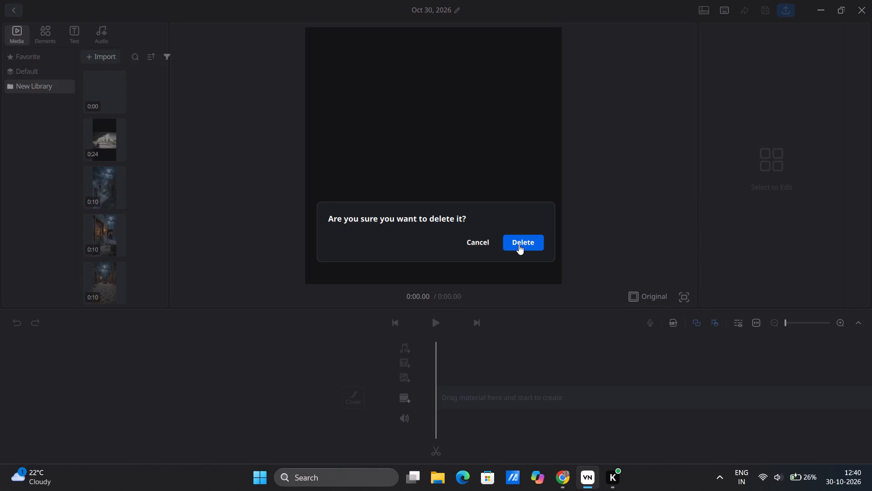
Delete the two clips below the blank 0:00 clip, the blue night alley and the street with orange-lit doorways.
left_click(111, 137)
right_click(111, 137)
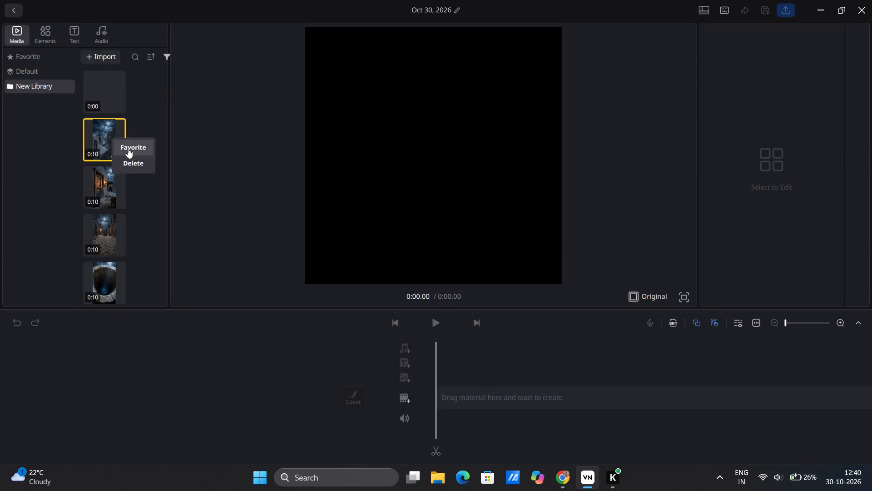
left_click(130, 160)
left_click(512, 239)
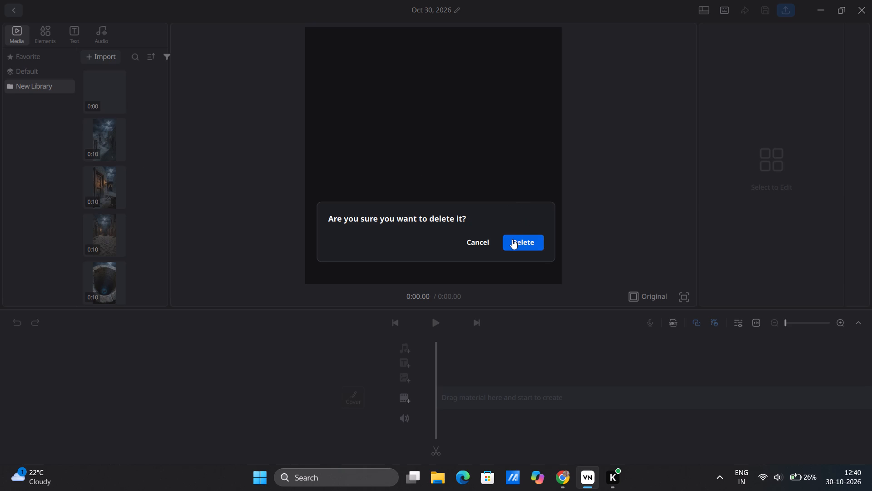
left_click(98, 147)
right_click(98, 147)
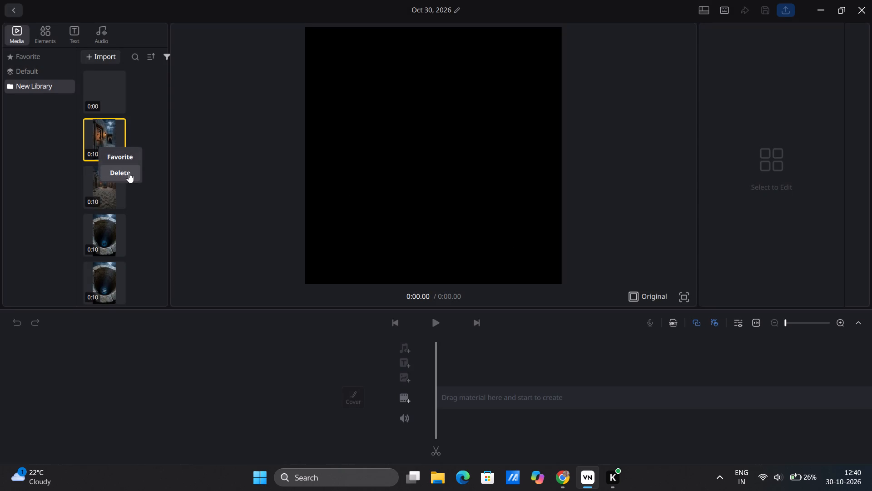
left_click(129, 175)
left_click(533, 247)
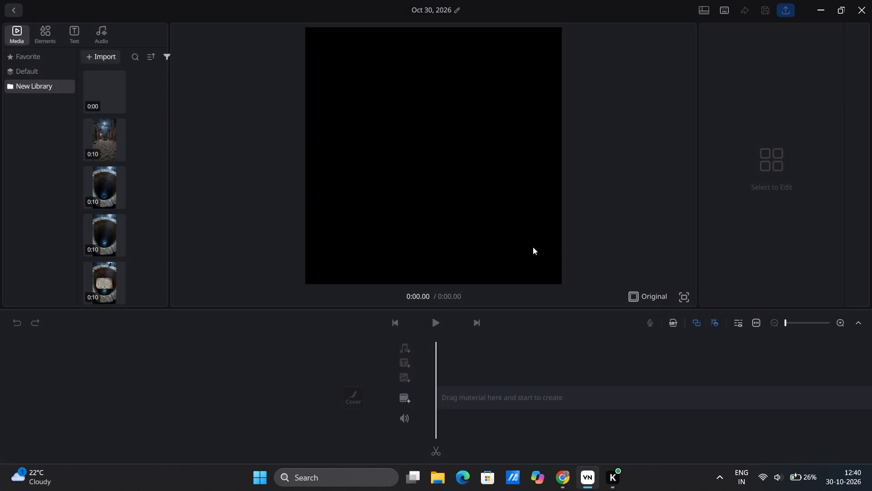
Delete the two clips below the blank 0:00 clip, the cobbled night street and the first dark well shaft.
left_click(108, 125)
right_click(108, 125)
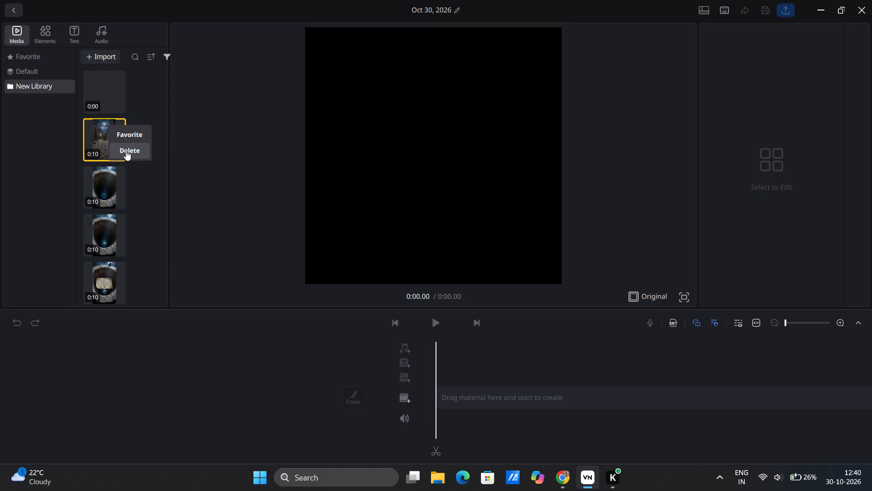
left_click(126, 150)
left_click(530, 240)
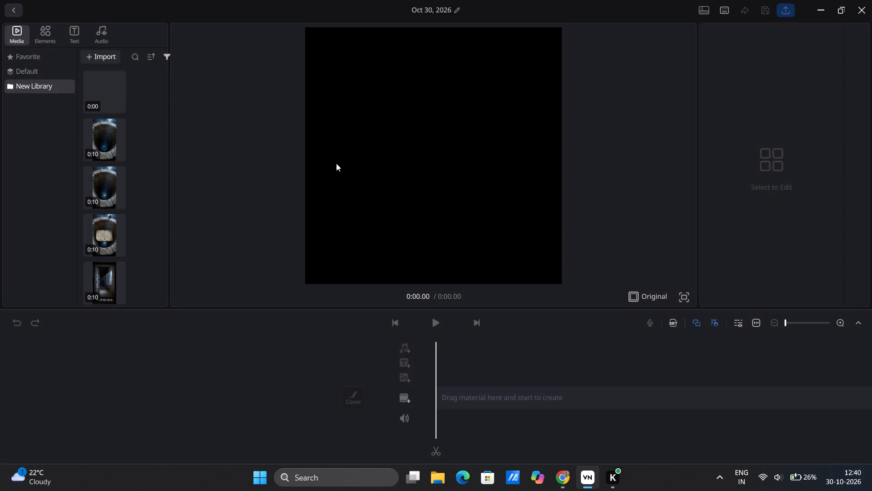
left_click(94, 128)
right_click(94, 128)
left_click(118, 150)
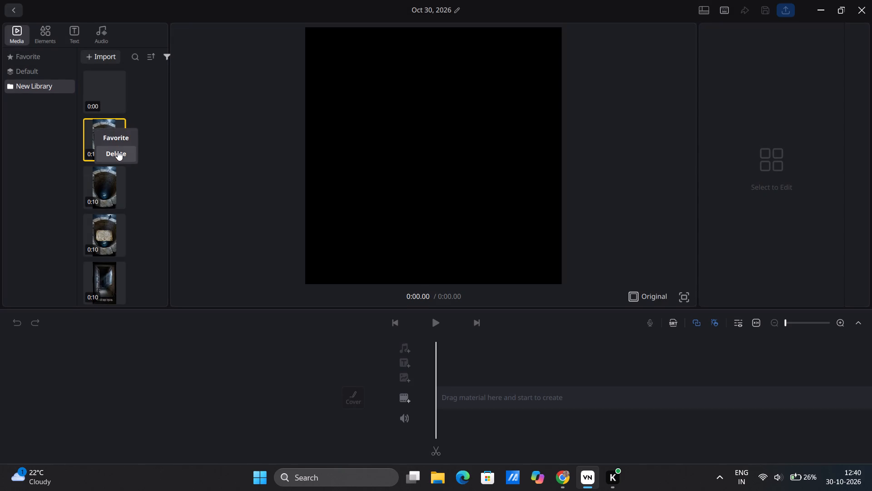
left_click(523, 236)
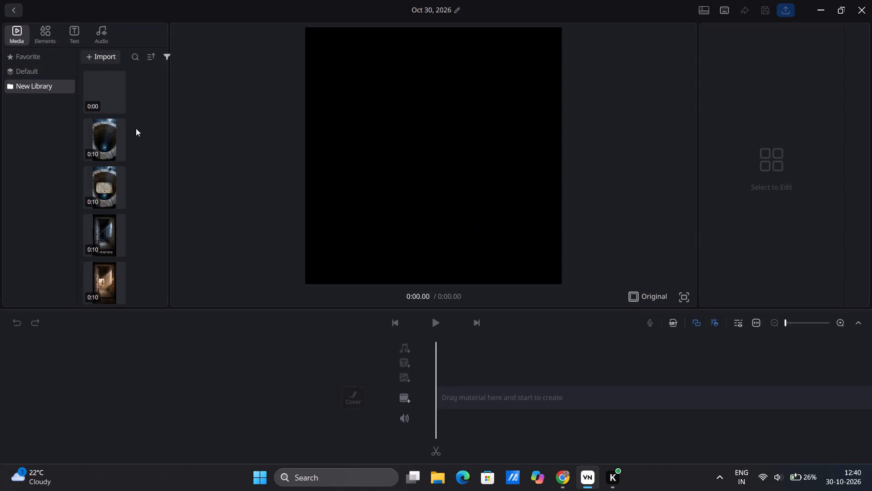
Delete the two clips below the blank 0:00 clip, the remaining dark well shaft and the well with a pale slab.
left_click(93, 145)
right_click(93, 145)
left_click(109, 172)
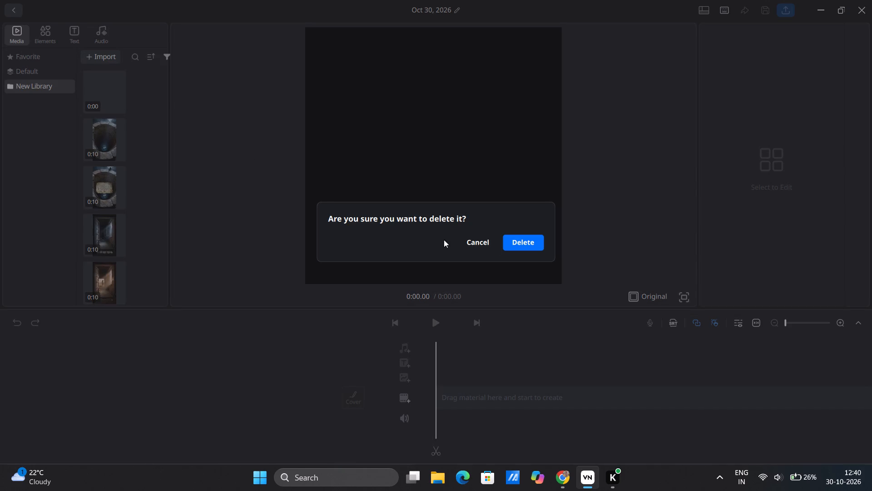
left_click(526, 246)
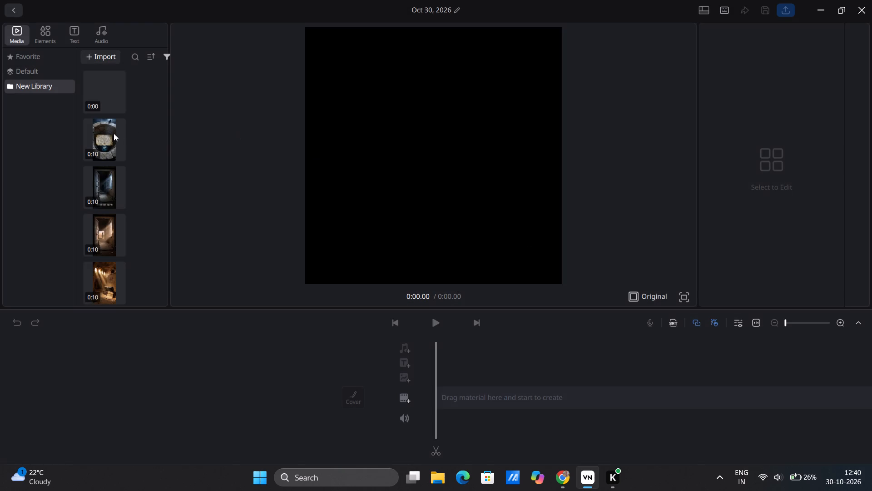
left_click(114, 133)
right_click(114, 133)
left_click(123, 160)
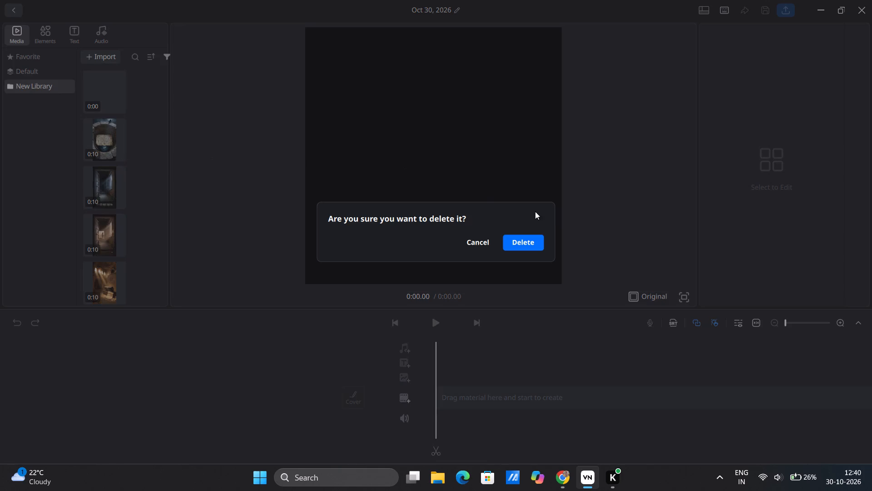
left_click(535, 236)
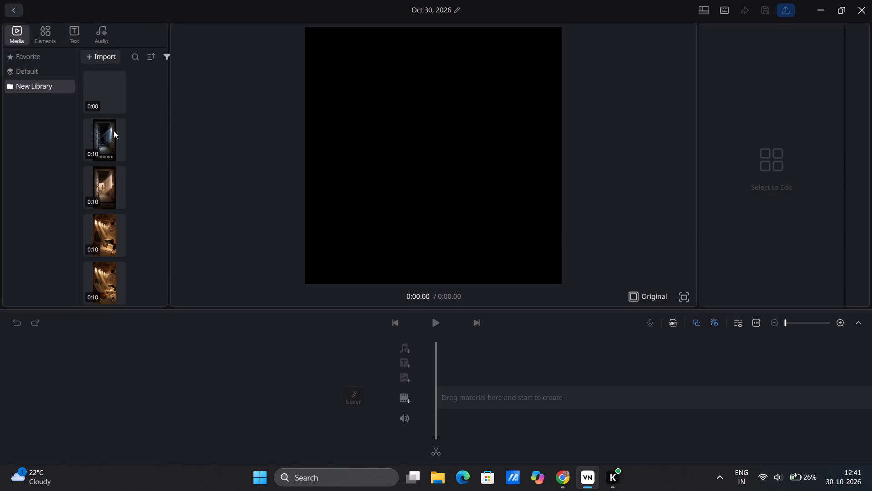
Delete the two clips below the blank 0:00 clip, the dark bluish doorway and the brown lit corridor.
left_click(114, 130)
right_click(114, 130)
left_click(140, 153)
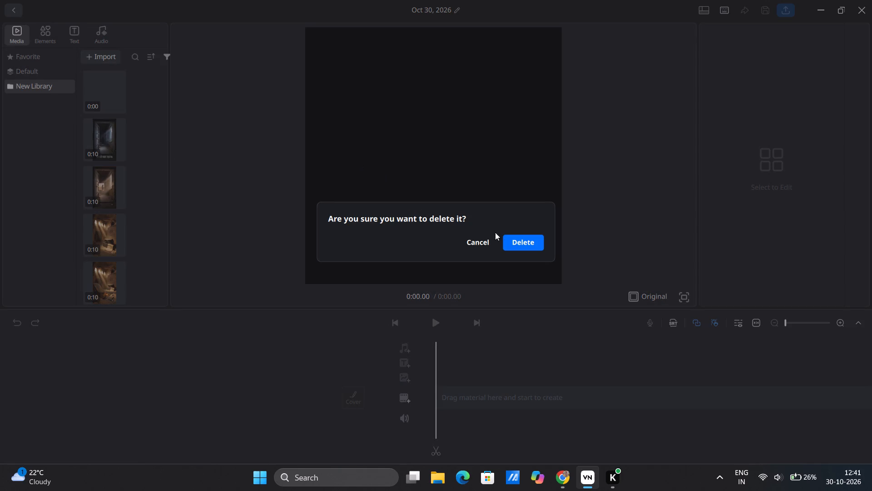
left_click(531, 242)
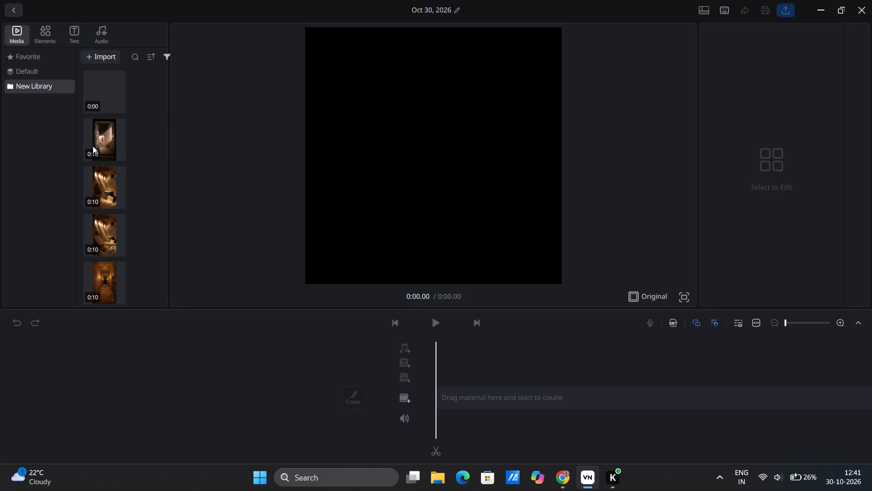
left_click(93, 146)
right_click(93, 146)
left_click(117, 174)
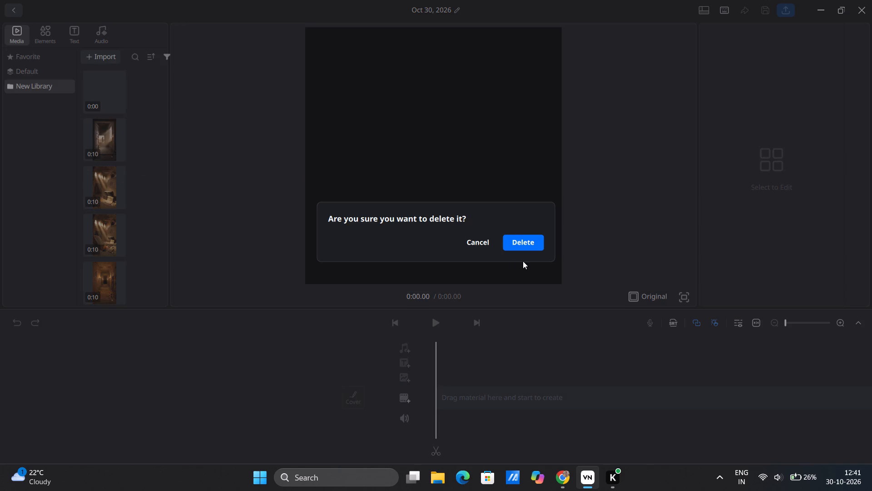
left_click(527, 247)
Delete the two similar golden-lit interior clips with light beams below the blank 0:00 clip.
left_click(117, 132)
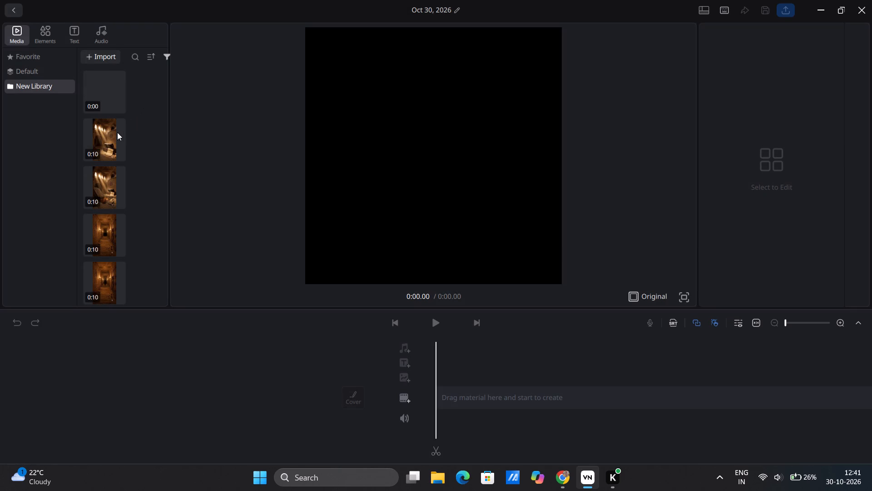
right_click(117, 132)
left_click(136, 156)
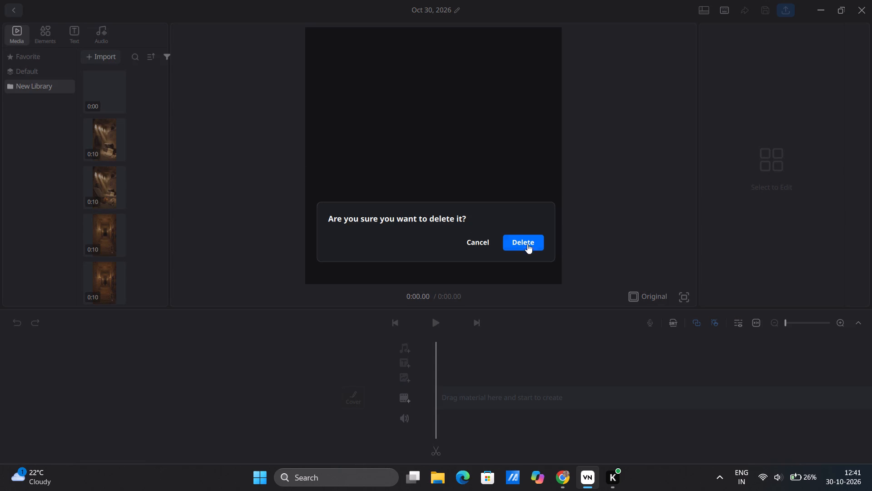
left_click(526, 238)
left_click(93, 134)
right_click(93, 134)
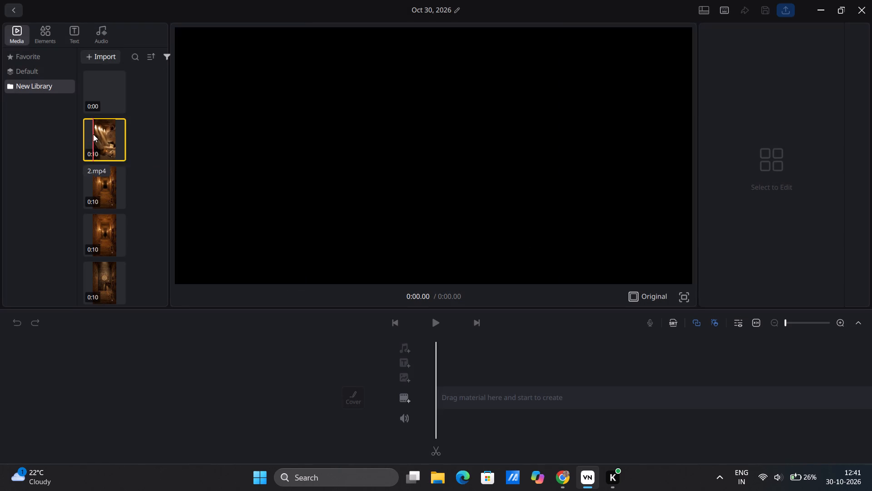
left_click(119, 162)
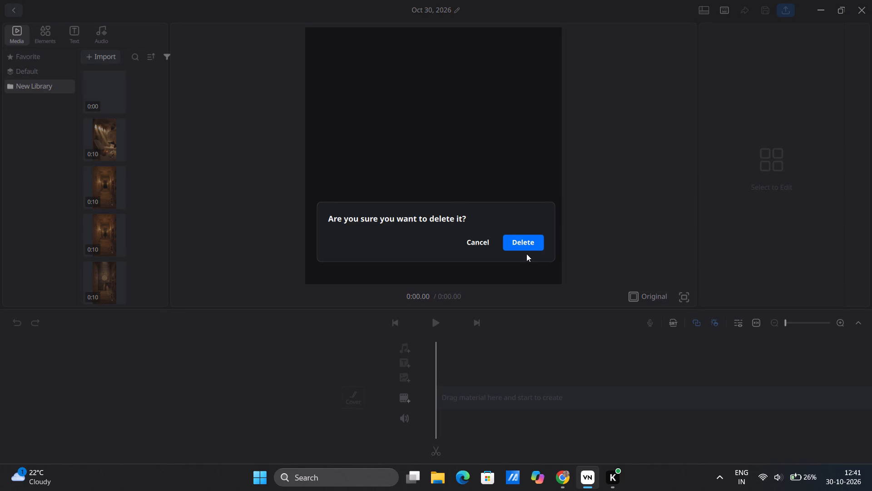
left_click(527, 251)
Delete the two similar orange-lit corridor clips directly below the blank 0:00 clip.
left_click(105, 144)
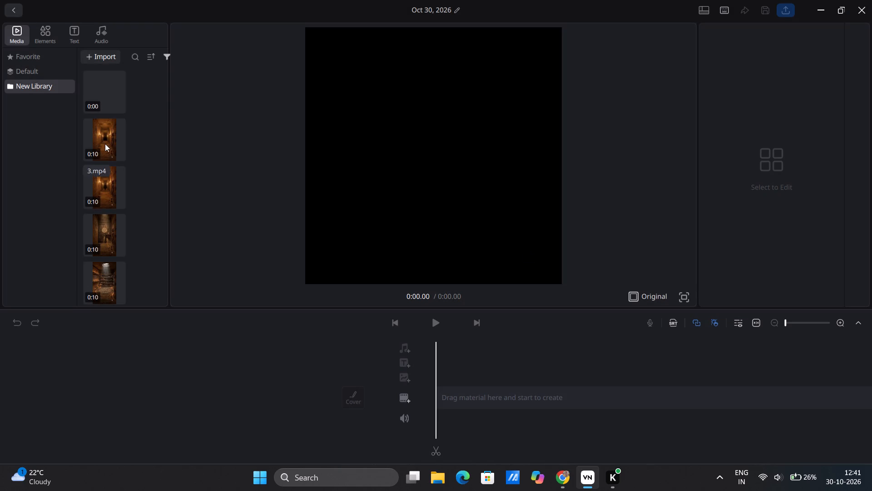
right_click(105, 144)
left_click(124, 166)
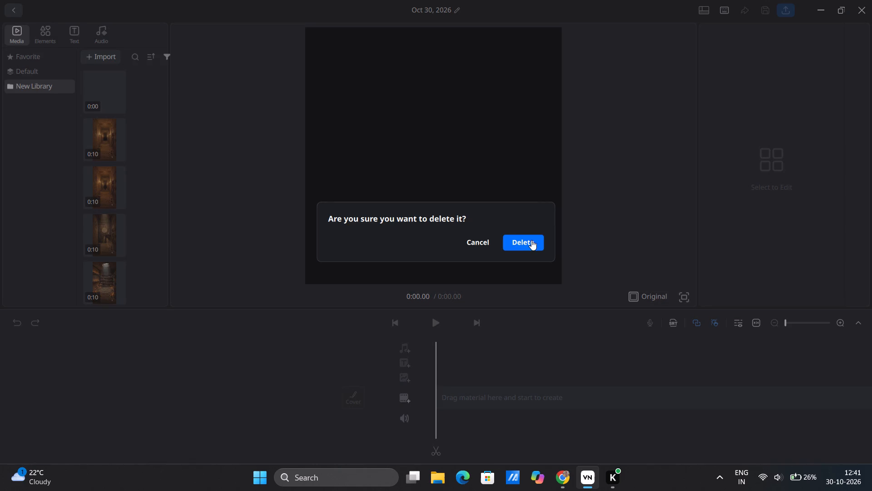
left_click(515, 238)
left_click(86, 140)
right_click(86, 140)
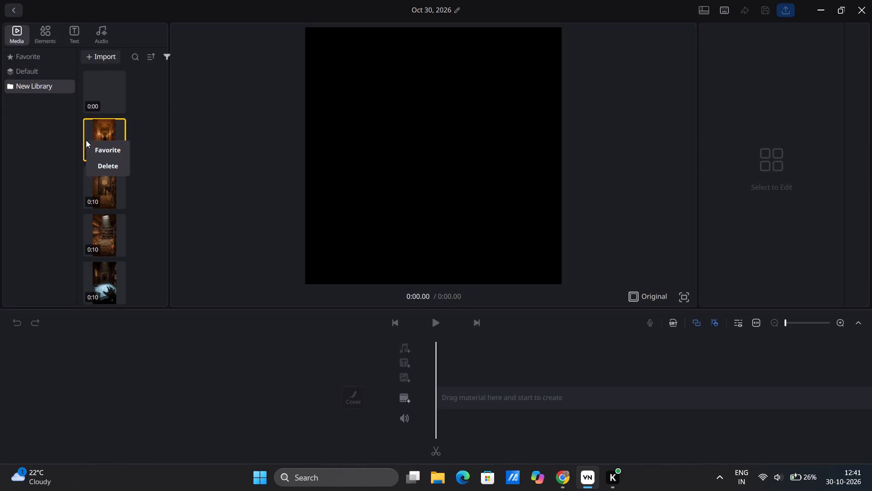
left_click(104, 161)
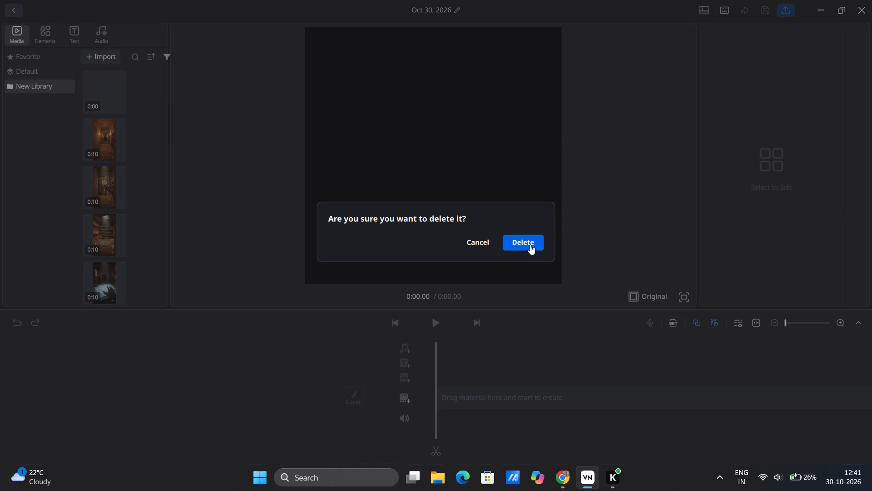
left_click(530, 245)
Delete the 0:10 clip with the pale moonlit archway, located below the 0:30 night landscape clip.
scroll(129, 289, "down", 5)
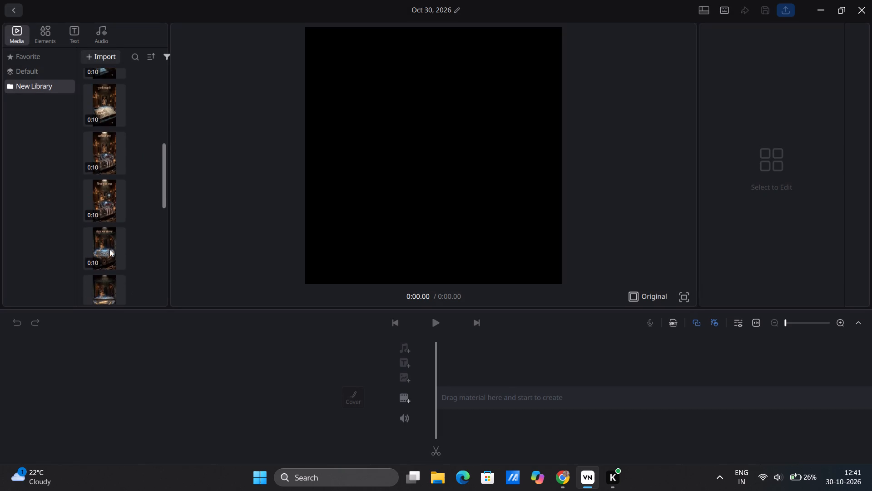
scroll(108, 220, "down", 15)
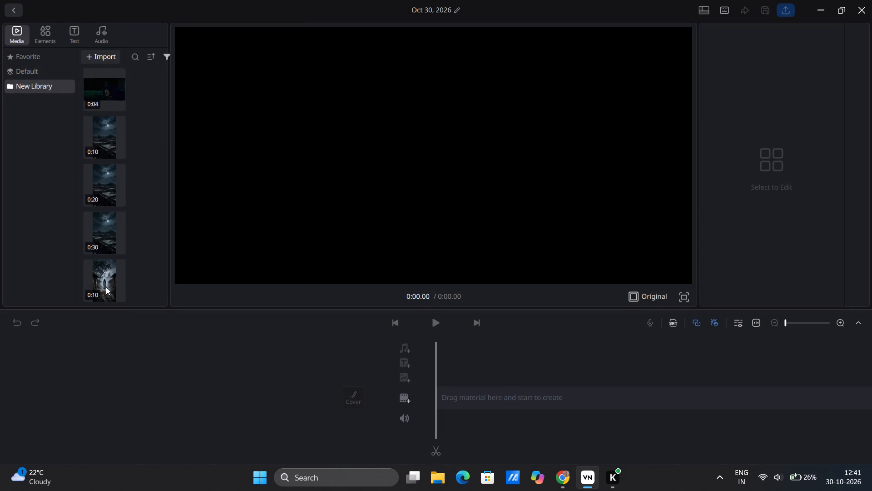
left_click(106, 287)
right_click(108, 276)
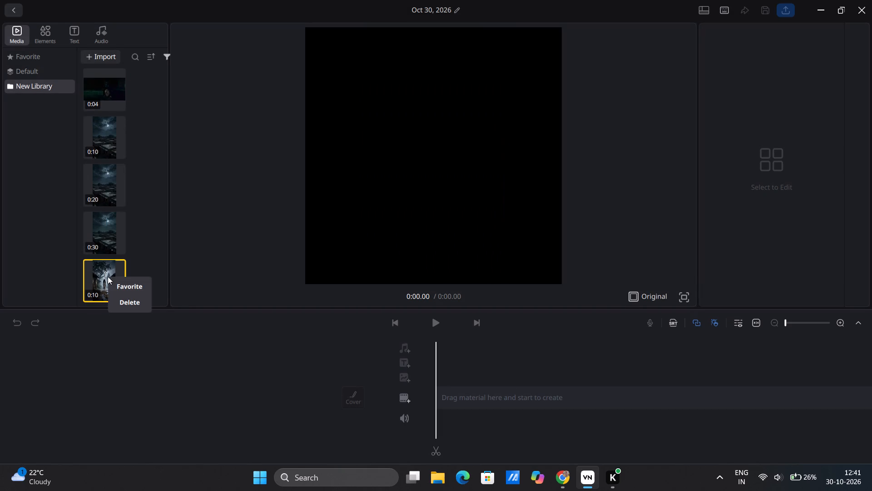
left_click(131, 303)
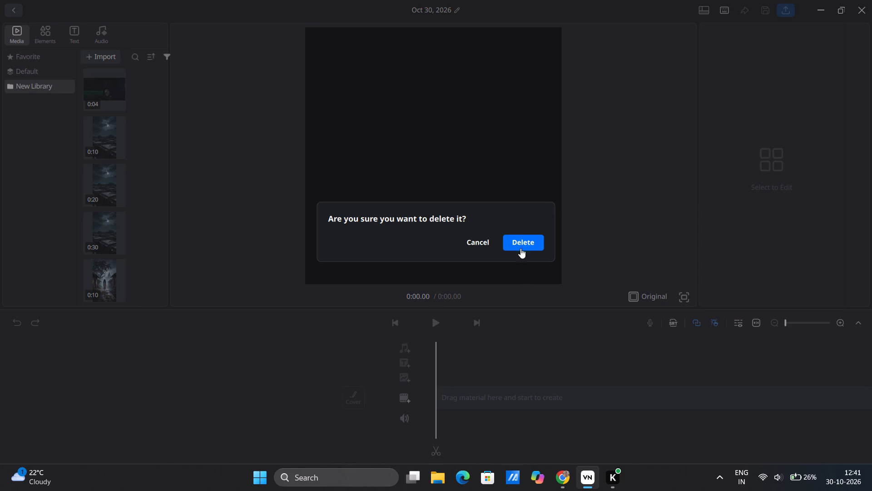
left_click(520, 248)
Delete the two clips below the blue-glow 0:10 clip, the candlelit parchment and 1.mp4.
left_click(89, 292)
right_click(89, 292)
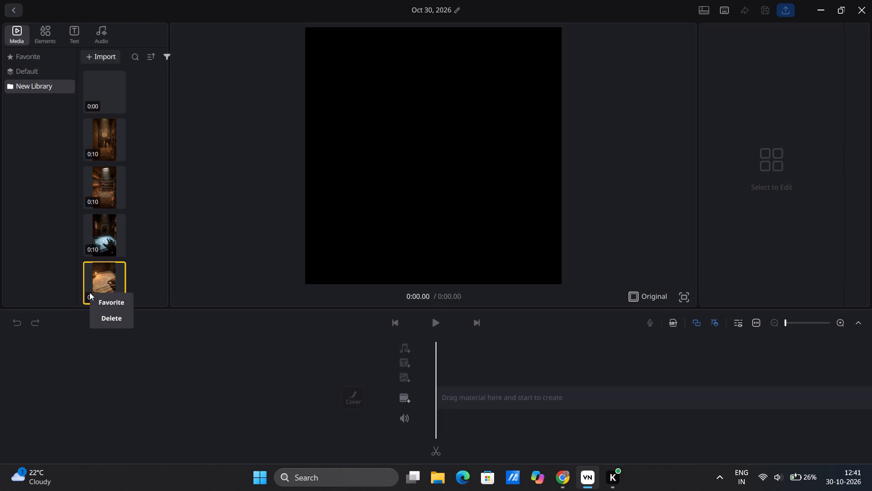
left_click(110, 315)
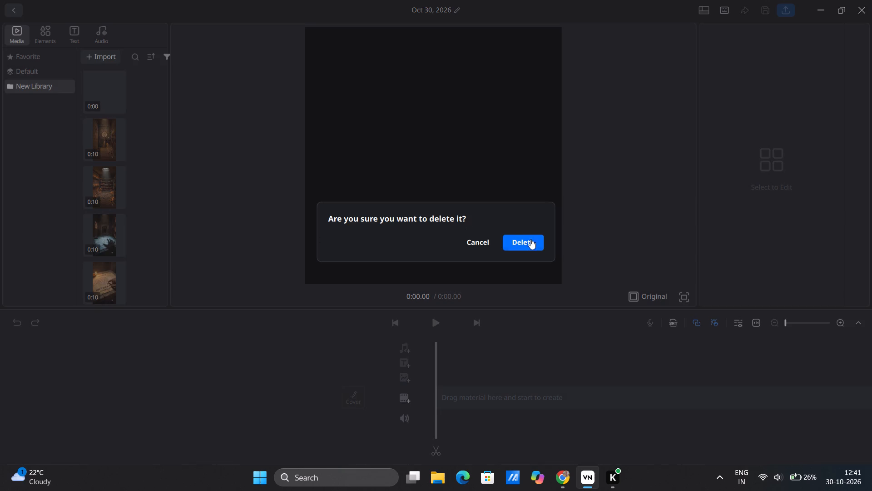
left_click(530, 243)
left_click(101, 297)
right_click(101, 297)
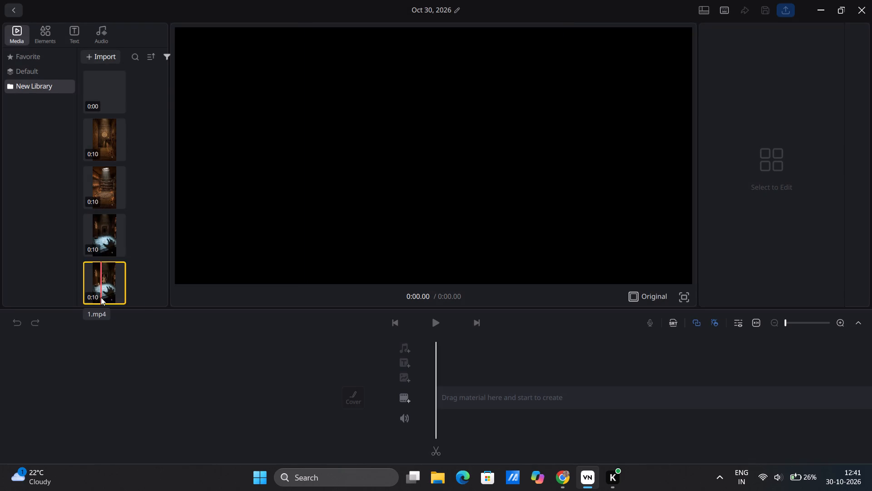
left_click(123, 321)
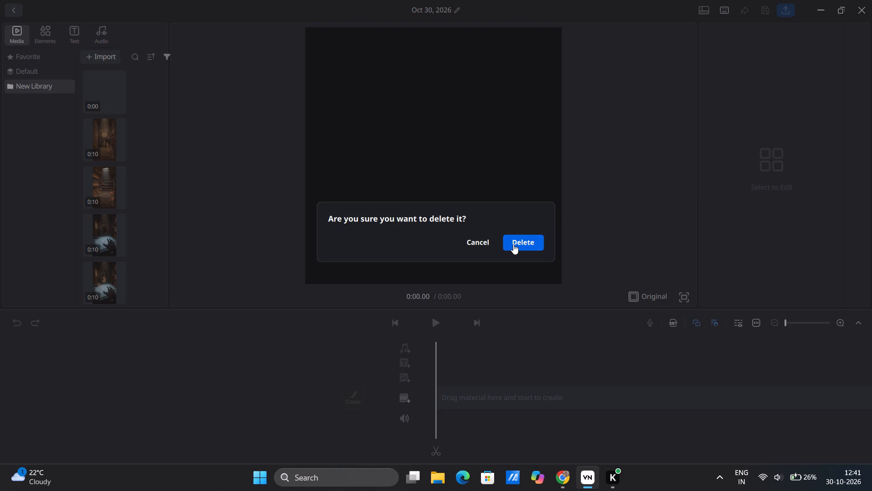
left_click(517, 243)
Delete the two captioned clips below the blue-glow clip, 2.mp4 with the open book and the first ornate round-object clip.
left_click(103, 281)
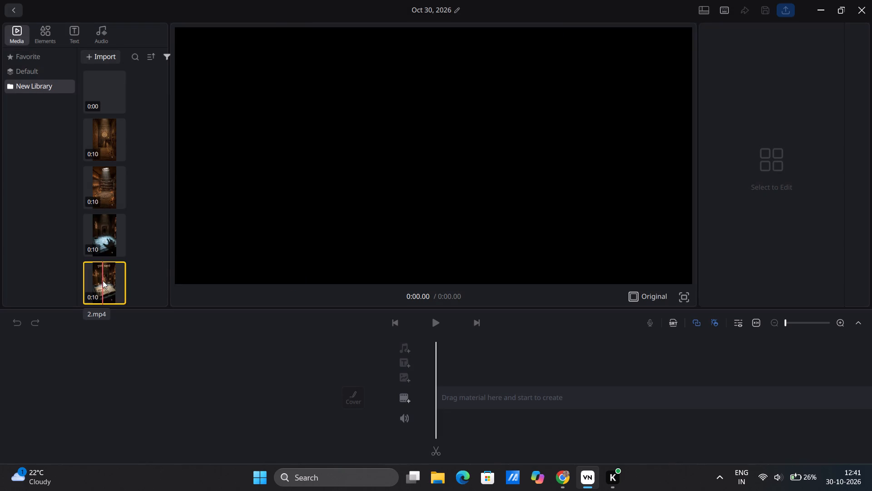
right_click(103, 281)
left_click(115, 303)
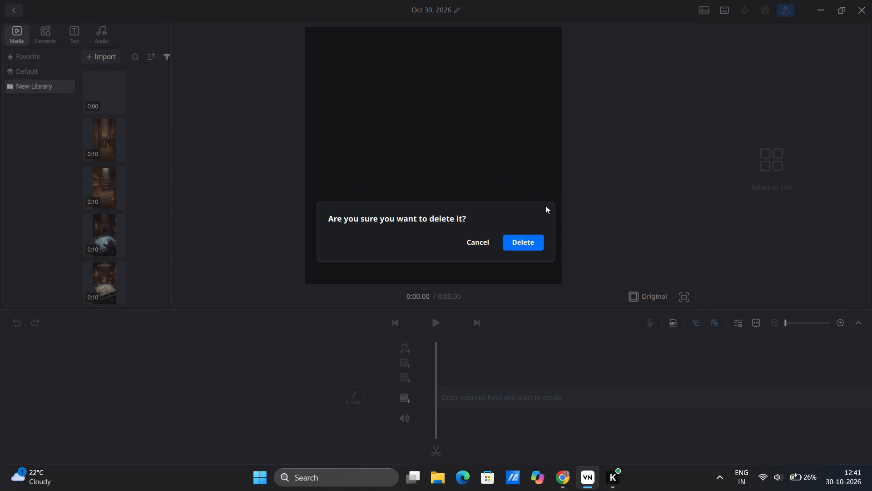
left_click(529, 241)
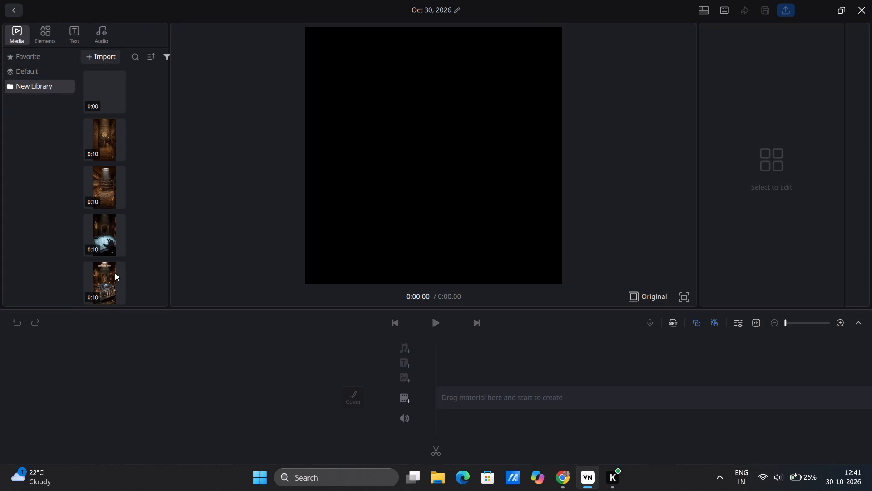
left_click(113, 275)
right_click(113, 275)
left_click(124, 297)
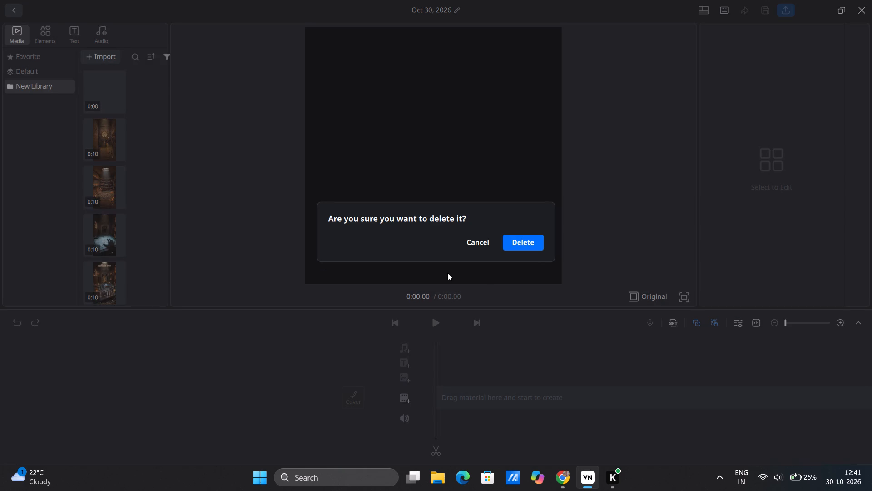
left_click(536, 240)
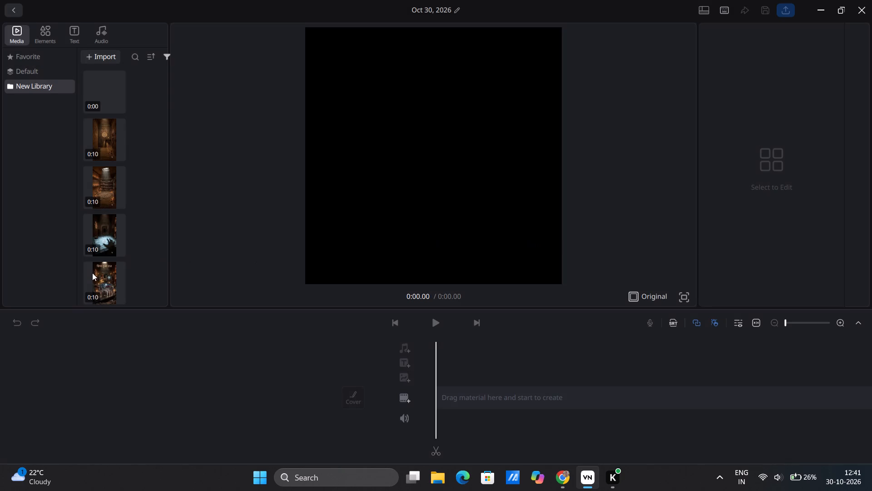
Delete the two captioned clips below the blue-glow clip, the remaining ornate round object and the pale blue basin.
left_click(92, 273)
right_click(92, 273)
left_click(105, 301)
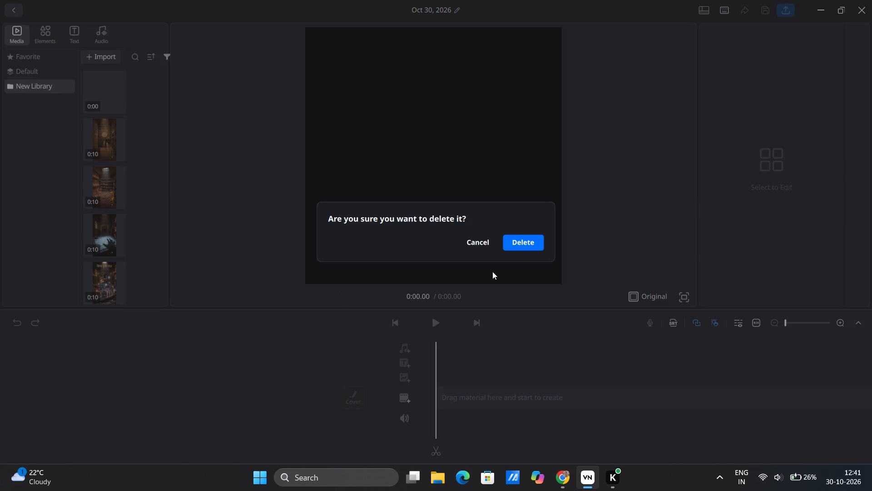
left_click(528, 238)
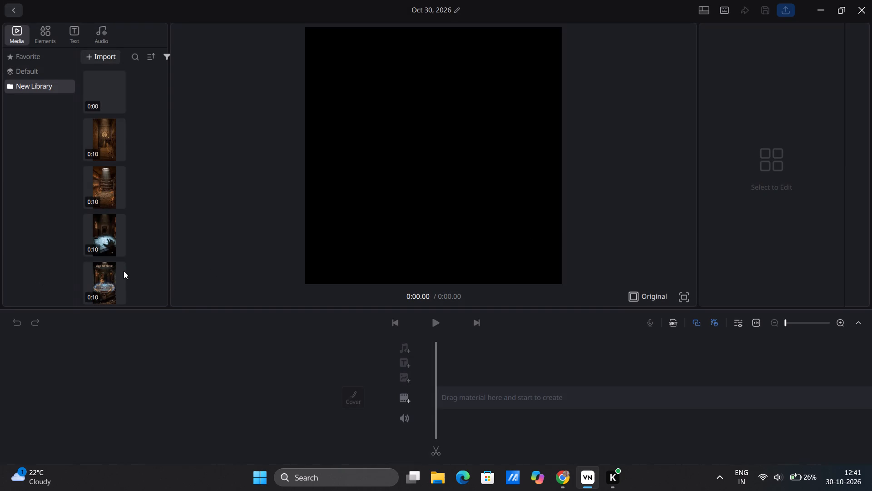
left_click(114, 273)
right_click(114, 273)
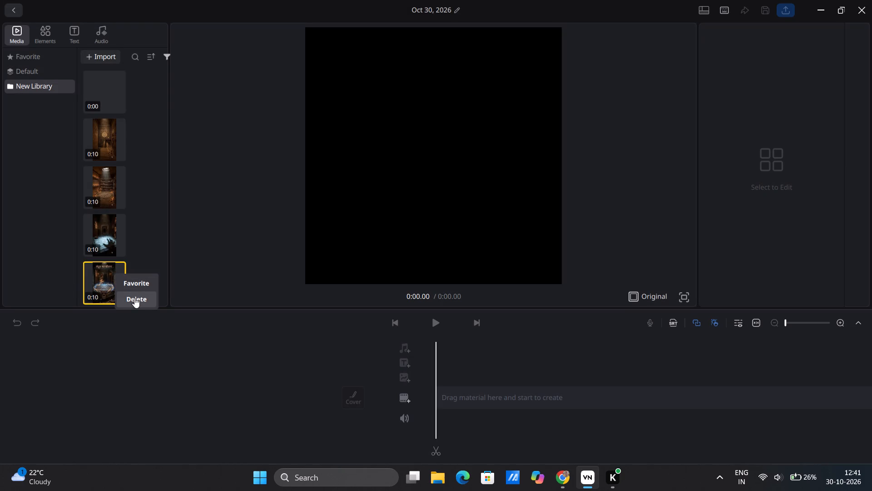
left_click(134, 298)
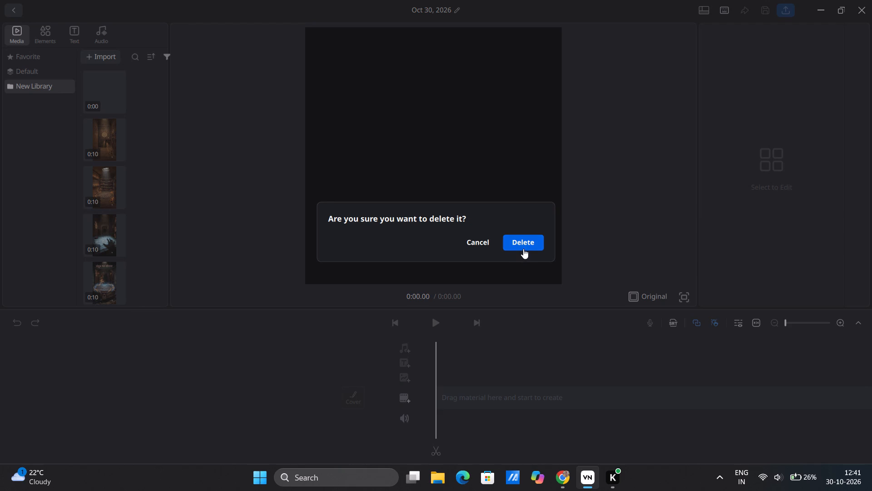
left_click(523, 249)
Delete the two clips below the blue-glow clip, 6.mp4 and the first lit tabletop scene.
left_click(111, 289)
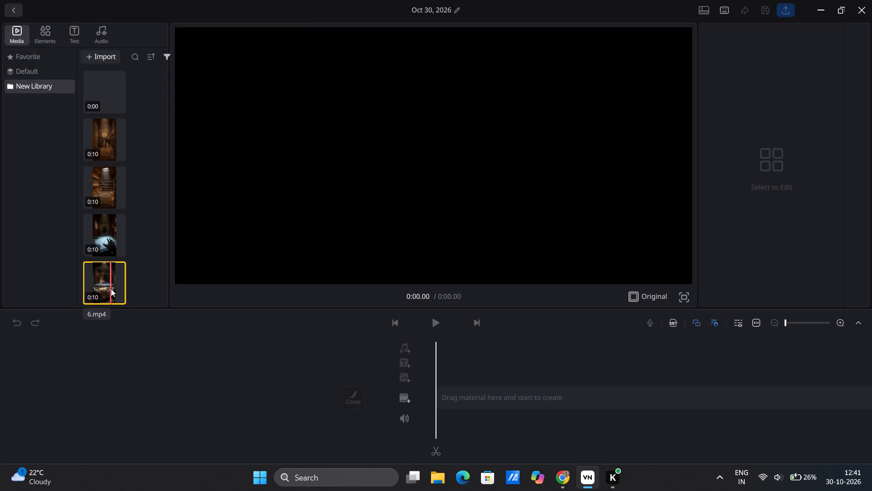
right_click(111, 289)
left_click(127, 310)
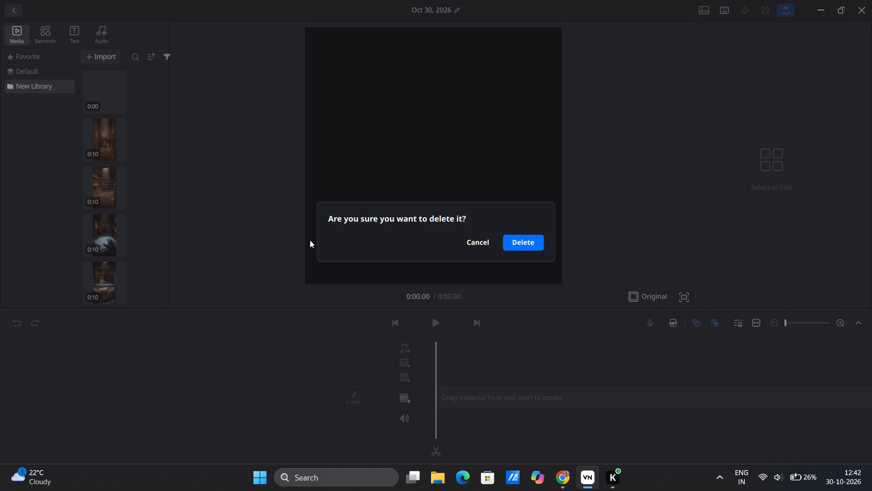
left_click(535, 245)
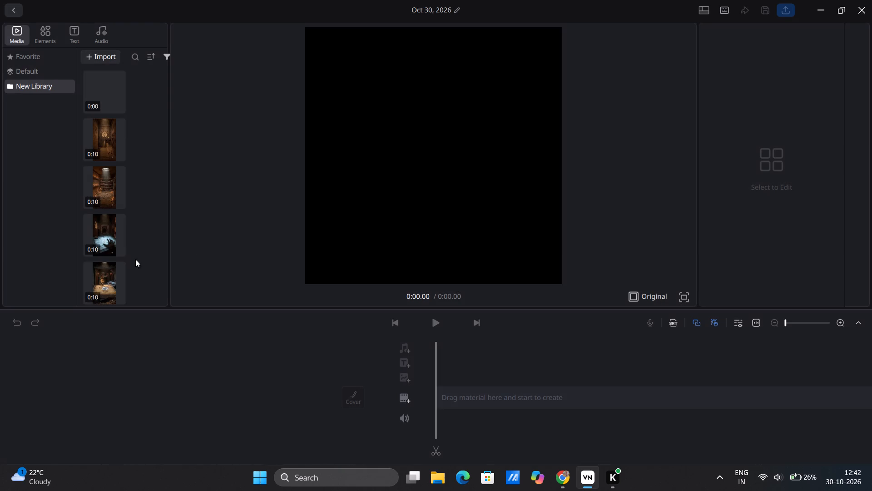
left_click(88, 305)
right_click(104, 293)
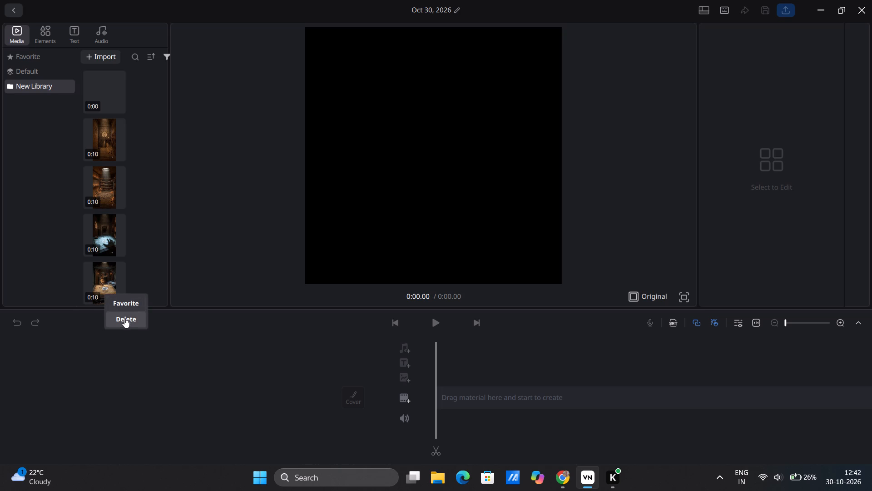
left_click(124, 318)
left_click(515, 241)
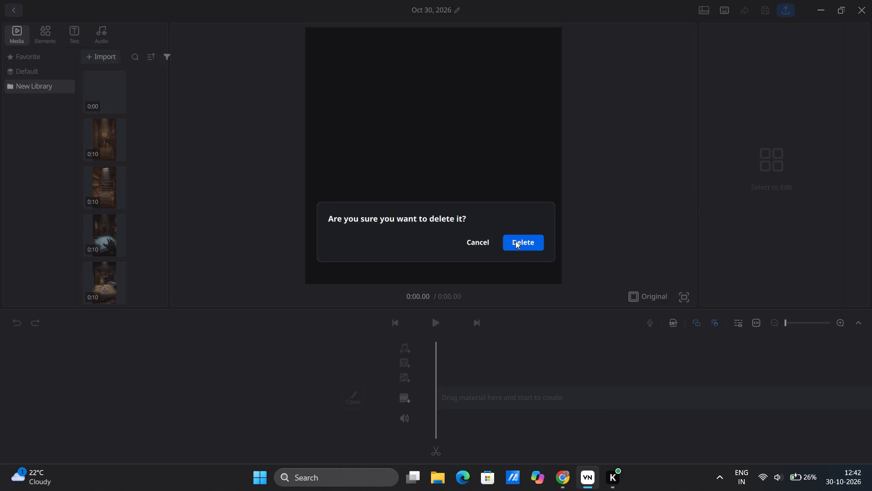
Delete the two clips below the blue-glow clip, the remaining lit tabletop scene and the dark green 0:04 clip.
left_click(100, 276)
right_click(100, 276)
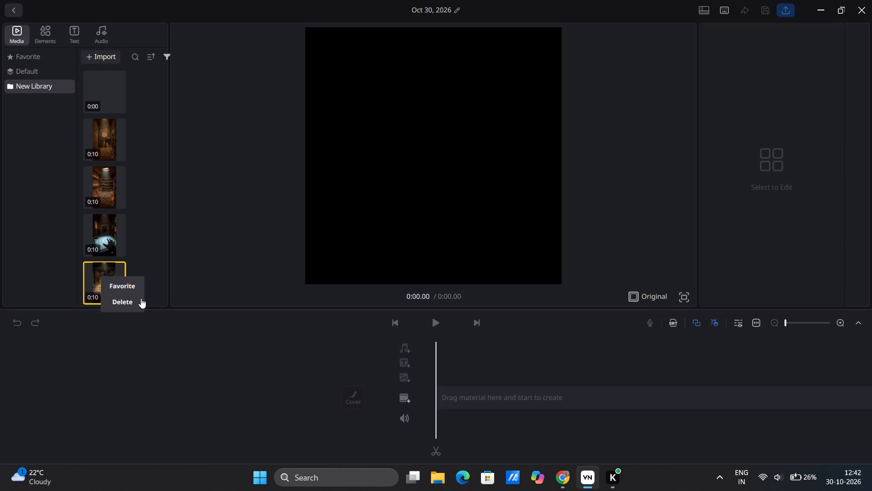
left_click(132, 300)
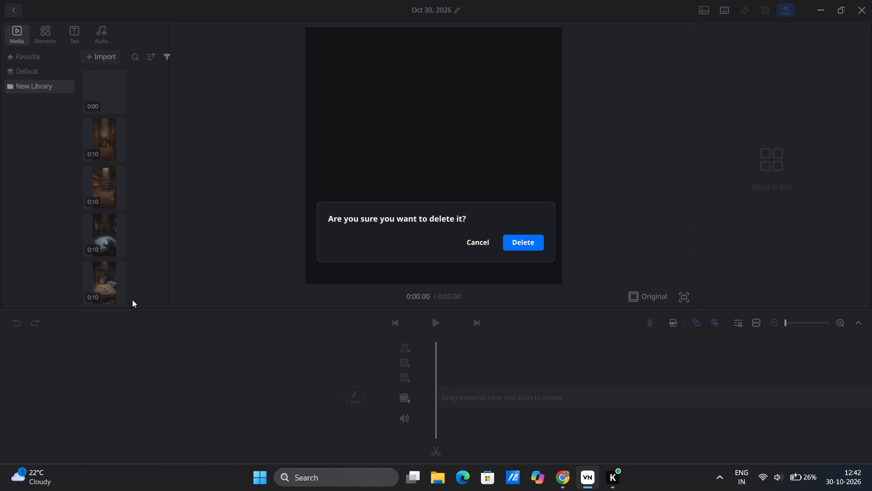
left_click(523, 247)
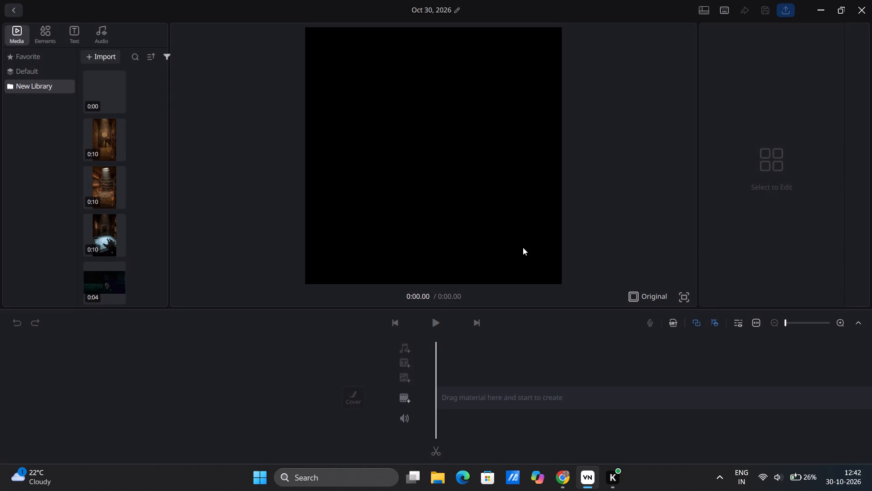
left_click(101, 278)
right_click(101, 278)
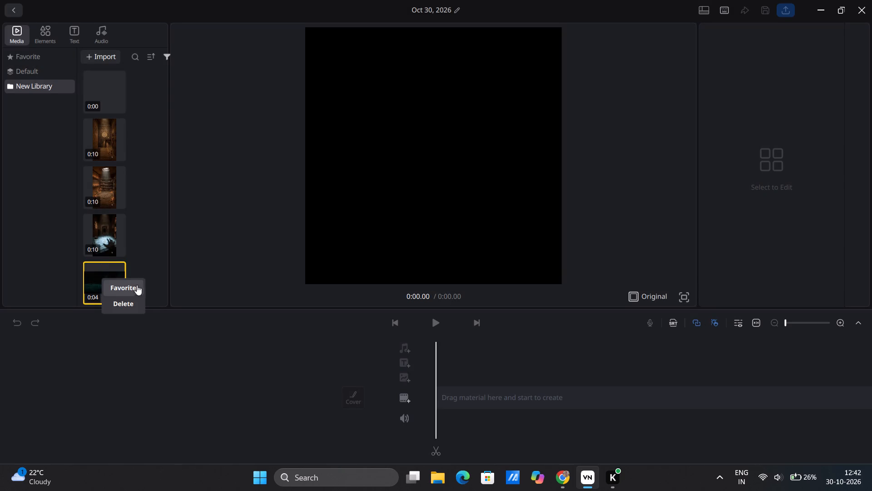
left_click(125, 297)
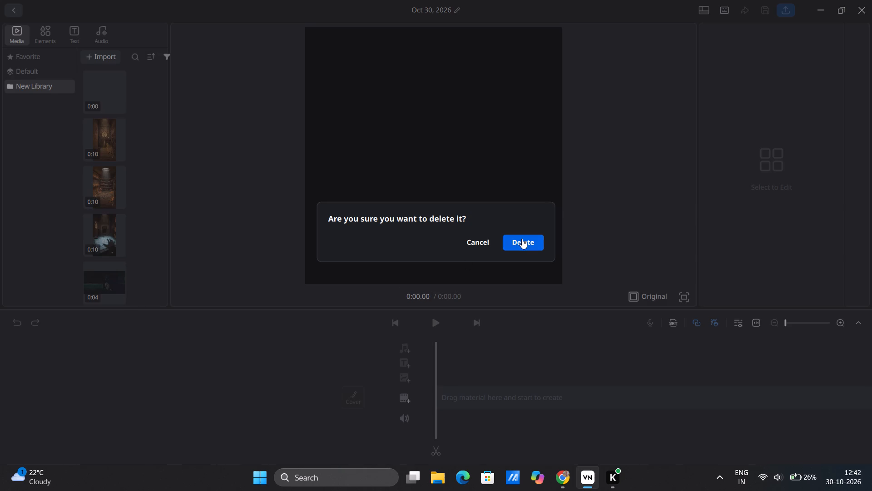
left_click(522, 239)
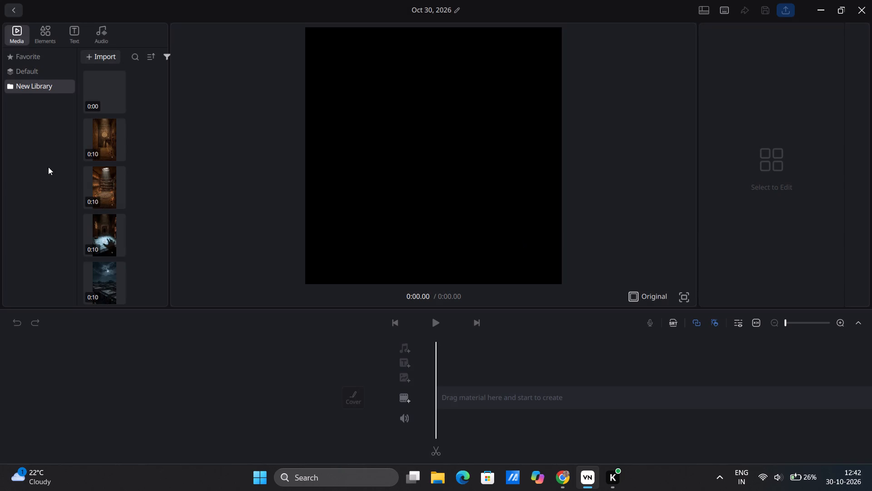
Delete the 0:10 moonlit night landscape clip below the blue-glow clip.
left_click(96, 278)
right_click(96, 278)
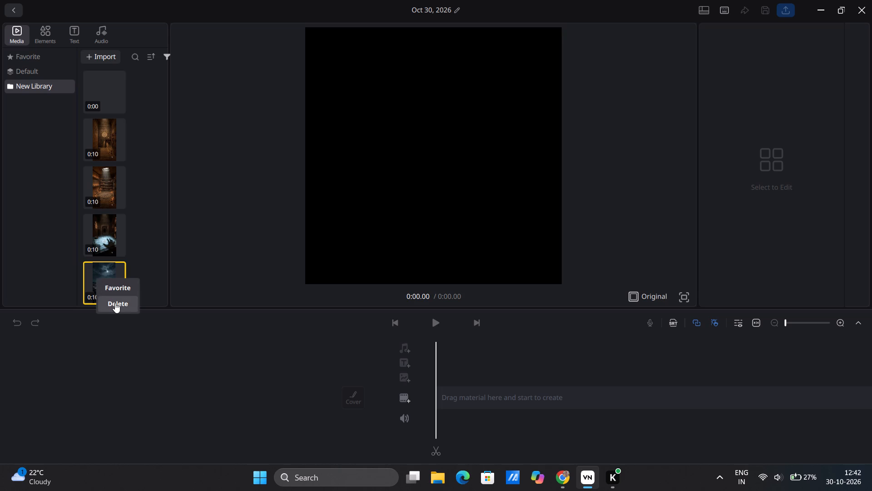
left_click(115, 303)
left_click(525, 241)
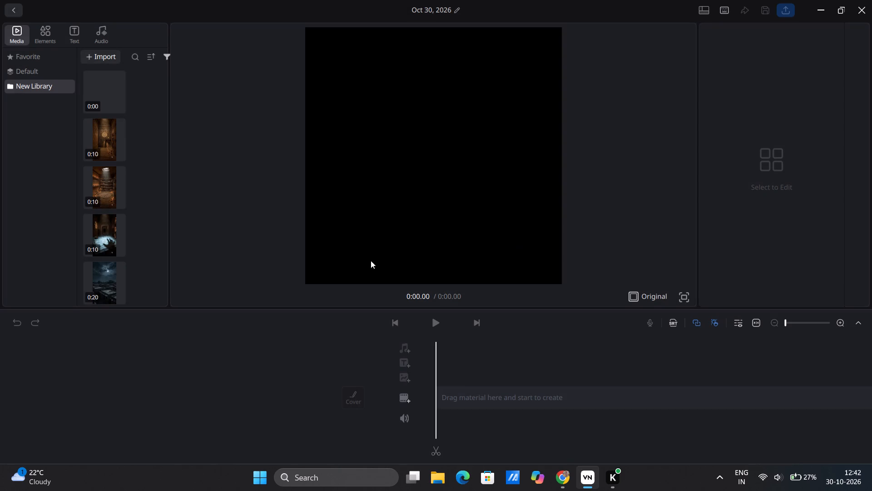
Delete the two moonlit night landscape clips below the blue-glow clip, the 0:20 one and the 0:30 3.mp4.
right_click(96, 291)
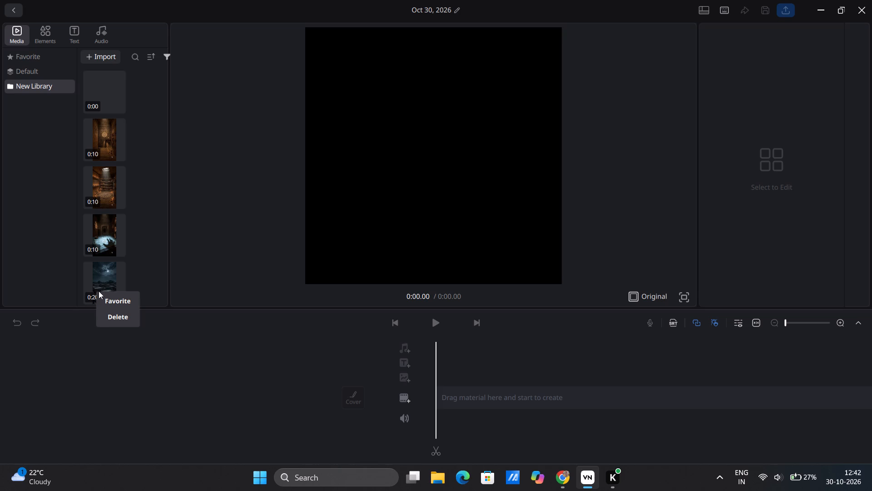
left_click(113, 314)
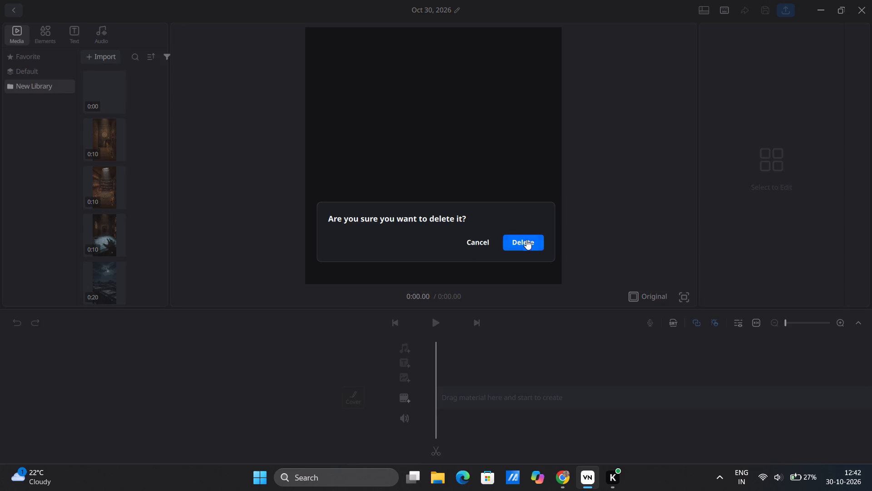
left_click(526, 242)
right_click(98, 289)
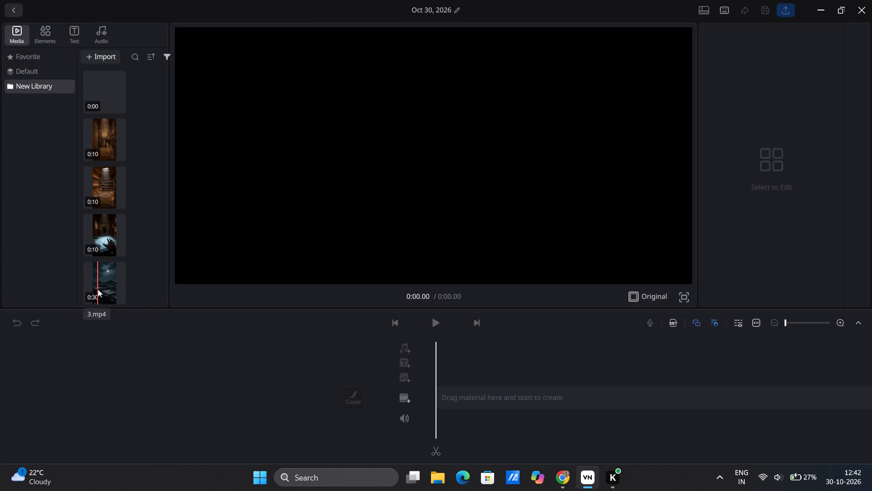
left_click(121, 317)
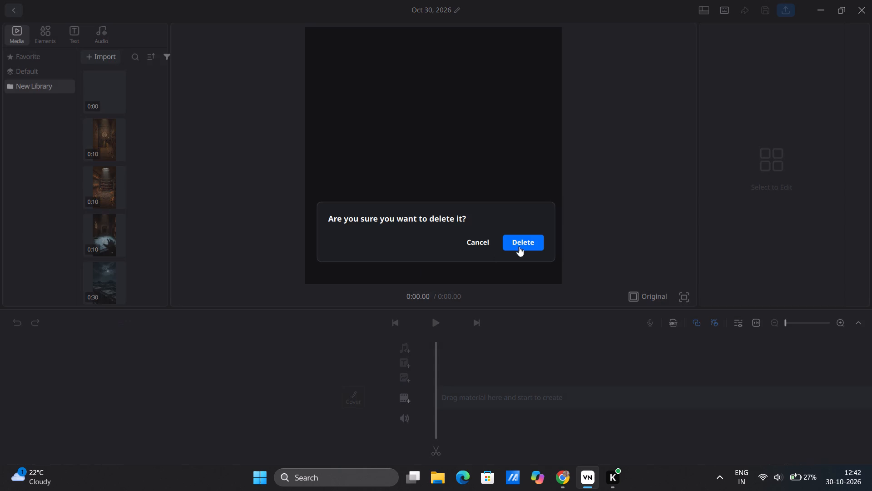
left_click(526, 239)
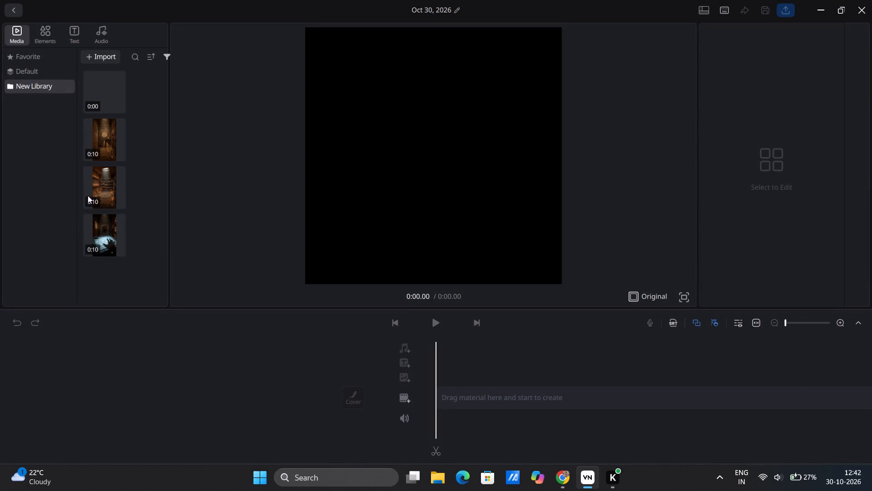
Delete the 0:10 blue-glow clip and the 0:10 brown interior clip directly above it.
left_click(87, 236)
right_click(87, 236)
left_click(113, 261)
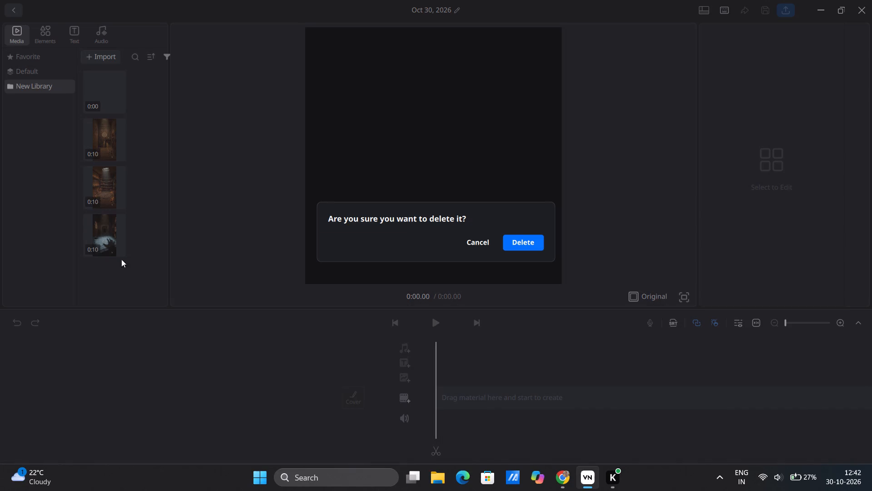
left_click(528, 244)
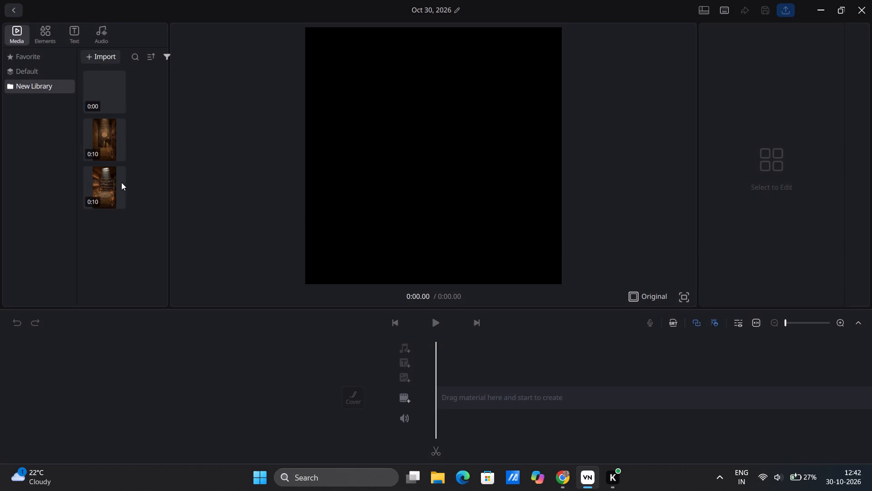
left_click(117, 182)
right_click(117, 182)
left_click(146, 207)
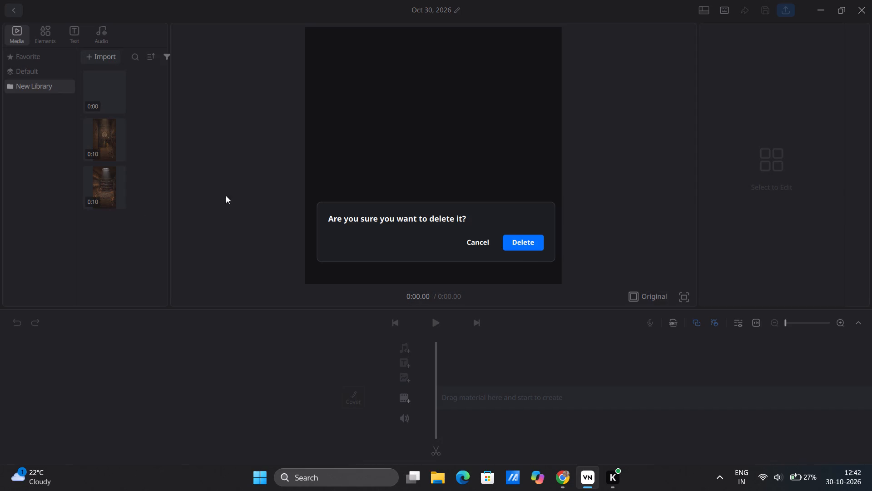
left_click(530, 246)
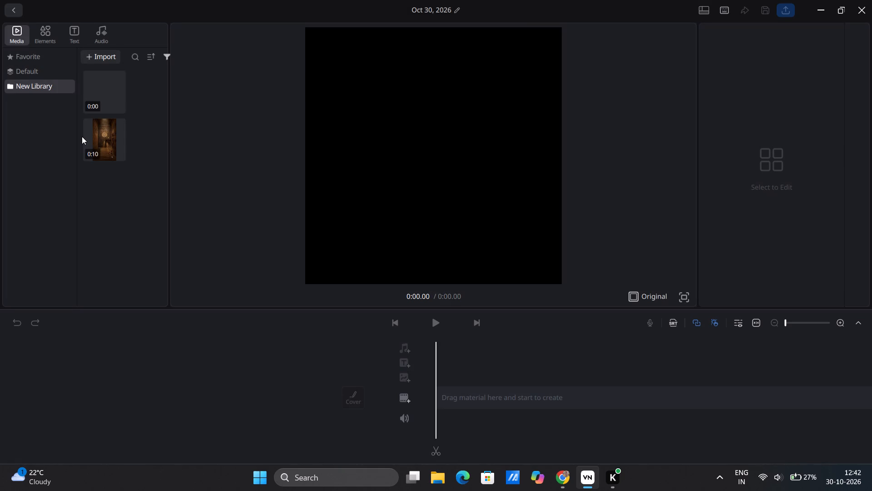
Delete the last two items in New Library, the 0:10 brown interior clip and the blank 0:00 clip.
left_click(82, 136)
left_click_drag(82, 136, 100, 142)
right_click(100, 142)
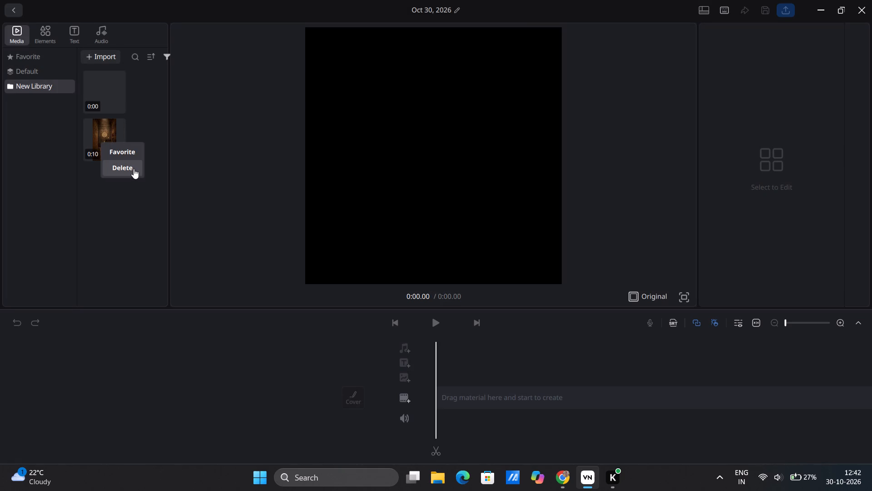
left_click(134, 169)
left_click(508, 245)
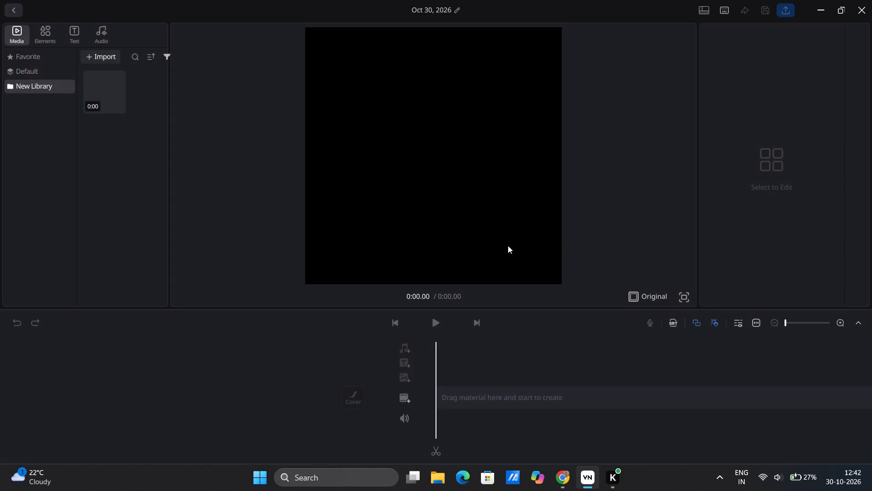
left_click(101, 94)
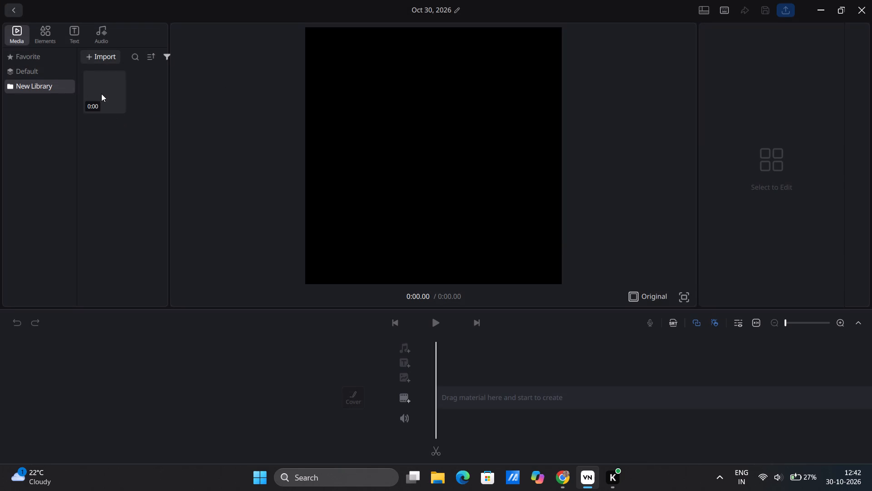
right_click(101, 94)
left_click(124, 115)
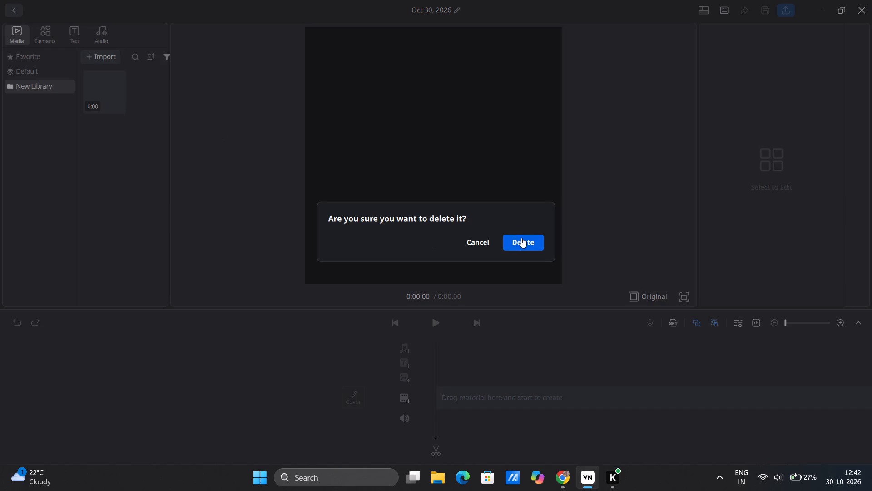
left_click(522, 238)
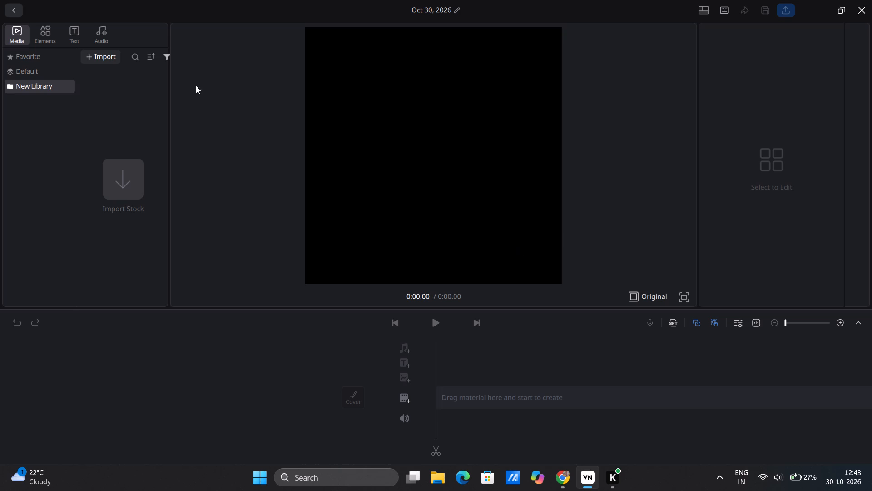
Import video 1, the desert plain clip, from the Downloads folder into New Library.
left_click(93, 59)
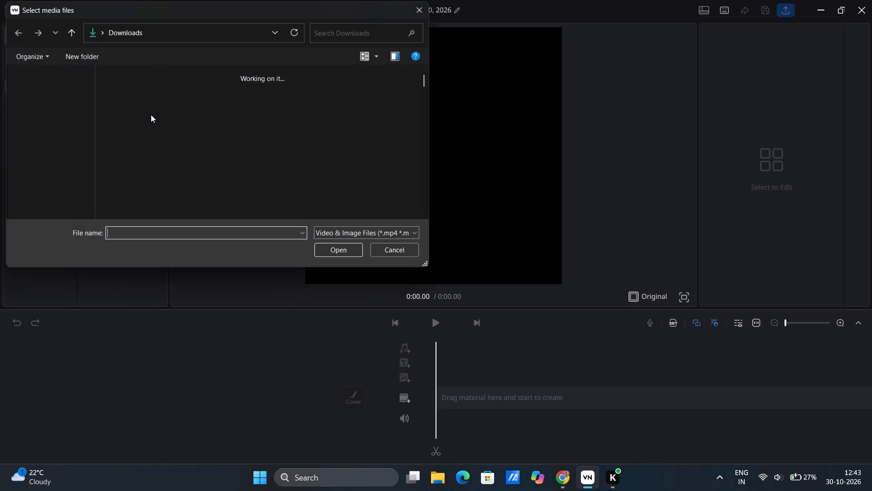
scroll(248, 160, "down", 2)
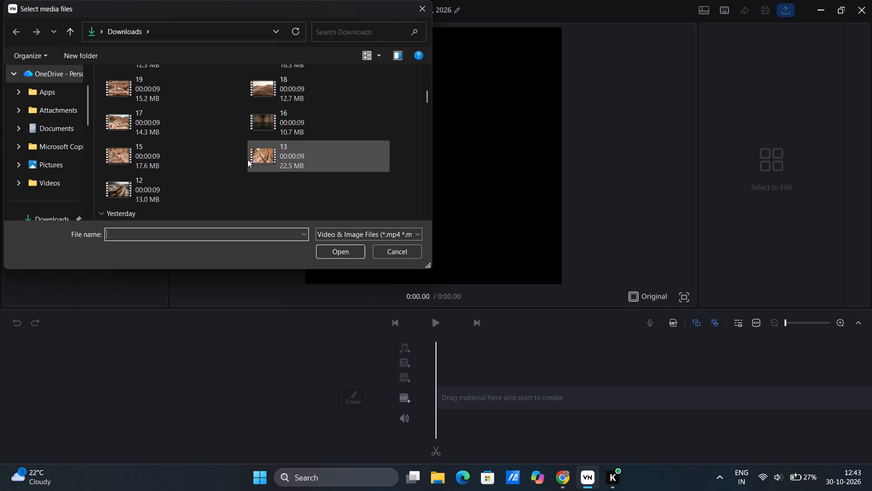
scroll(248, 160, "down", 1)
left_click(117, 202)
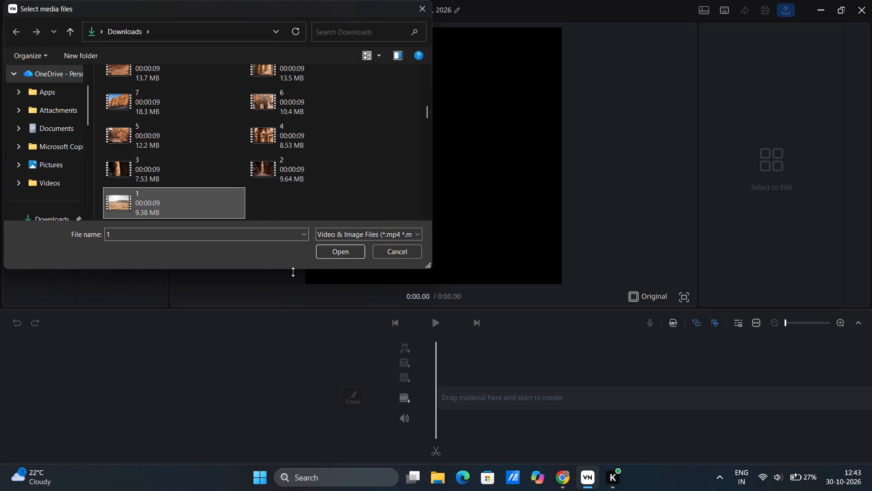
left_click(328, 251)
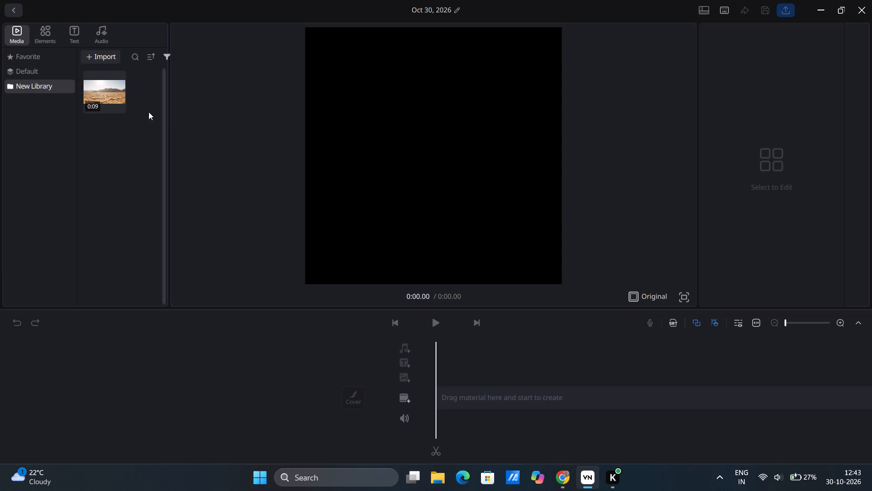
Import video 2, the dark canyon passage clip, from the Downloads folder into New Library.
left_click(98, 49)
left_click(98, 59)
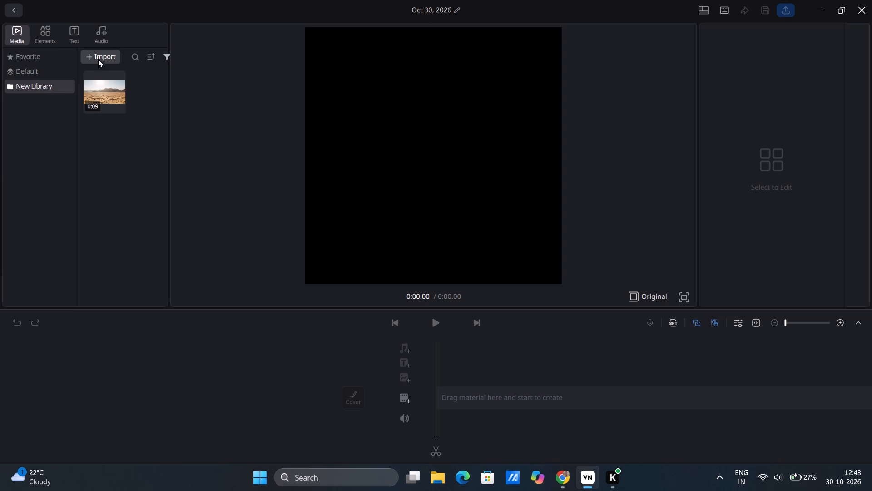
scroll(292, 203, "down", 4)
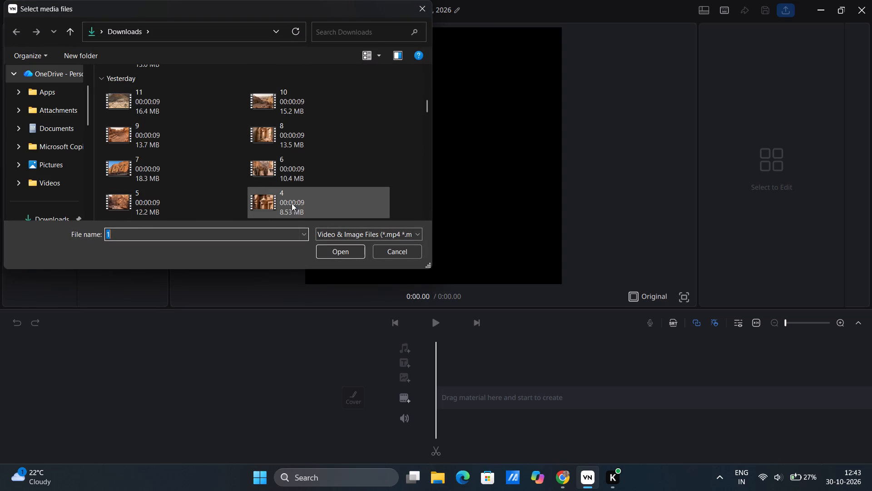
scroll(250, 188, "down", 1)
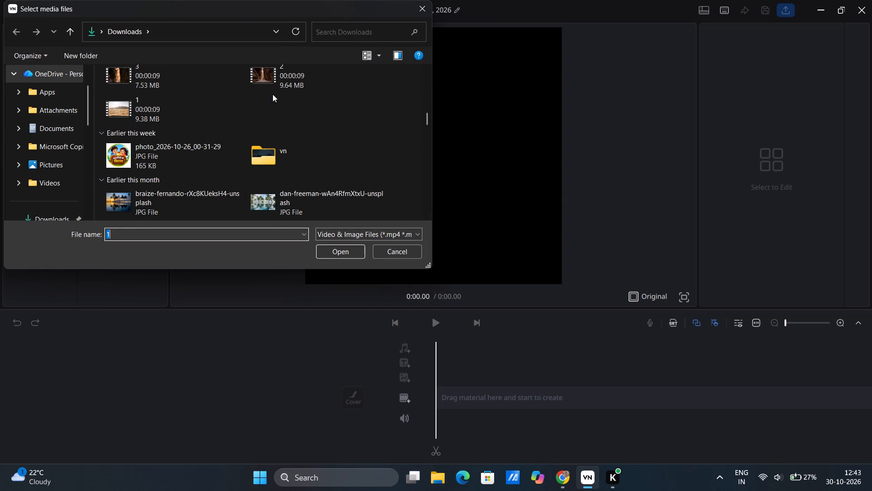
left_click(280, 82)
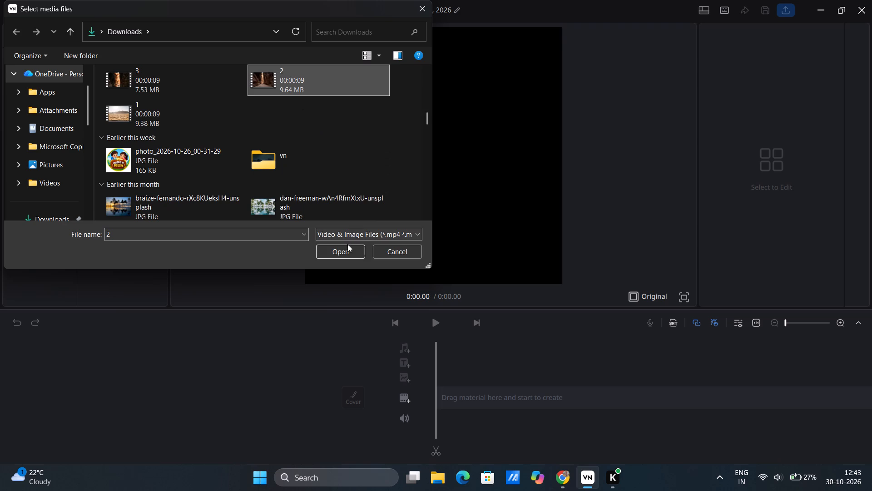
left_click(343, 252)
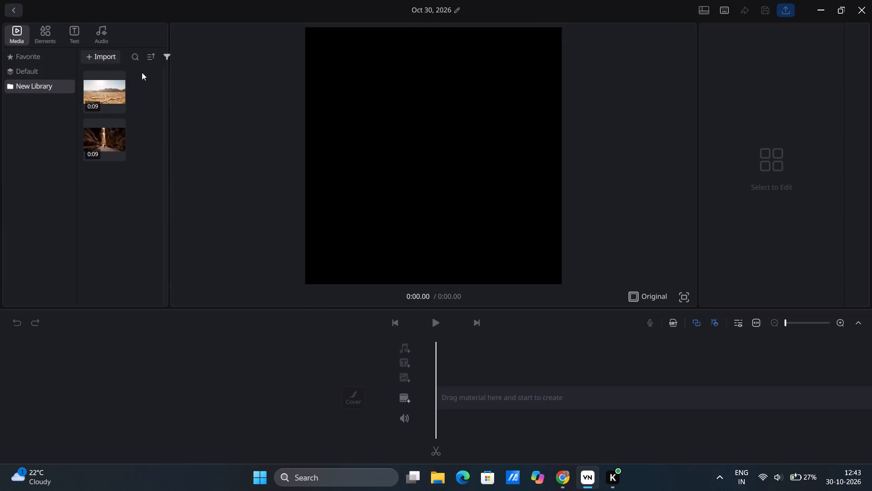
Import video 3 from the Downloads folder into New Library.
left_click(98, 50)
left_click(98, 52)
scroll(292, 195, "down", 6)
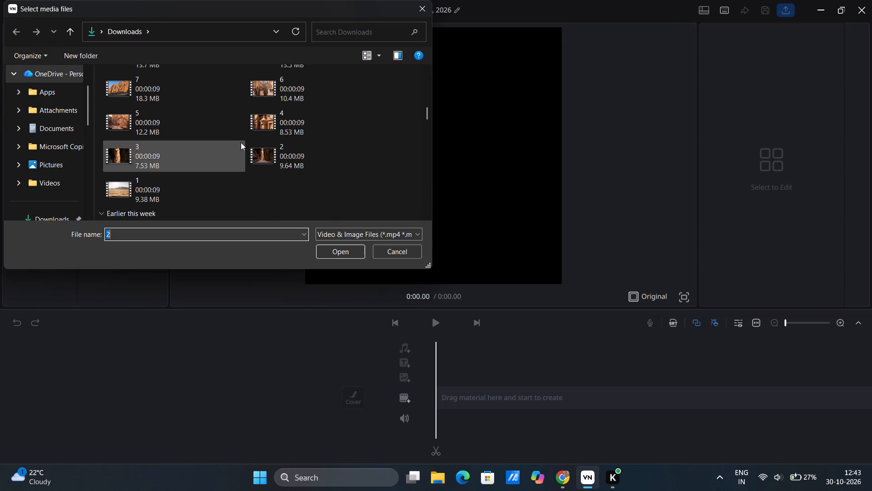
left_click(165, 154)
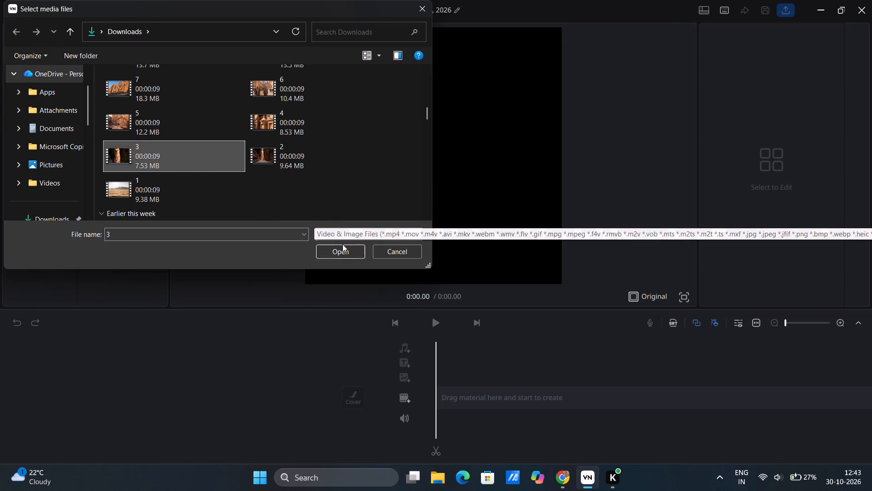
left_click(341, 251)
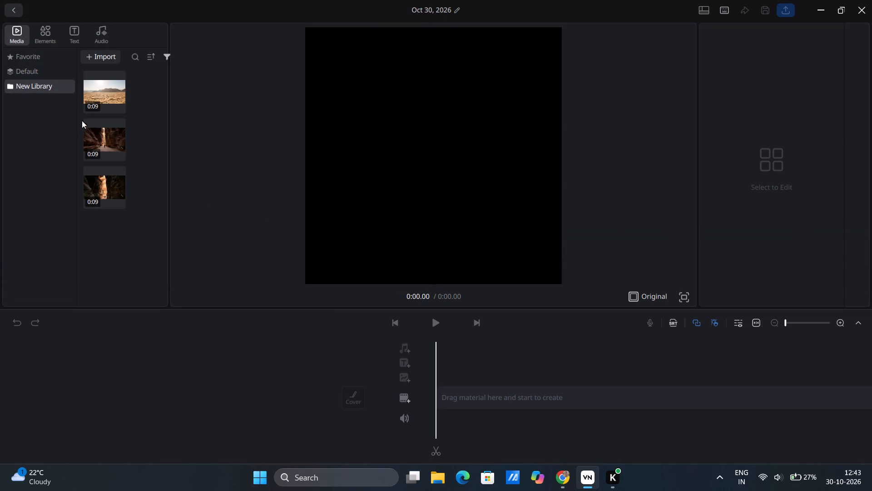
Import video 4, the carved rock facade clip, from the Downloads folder into New Library.
left_click(108, 50)
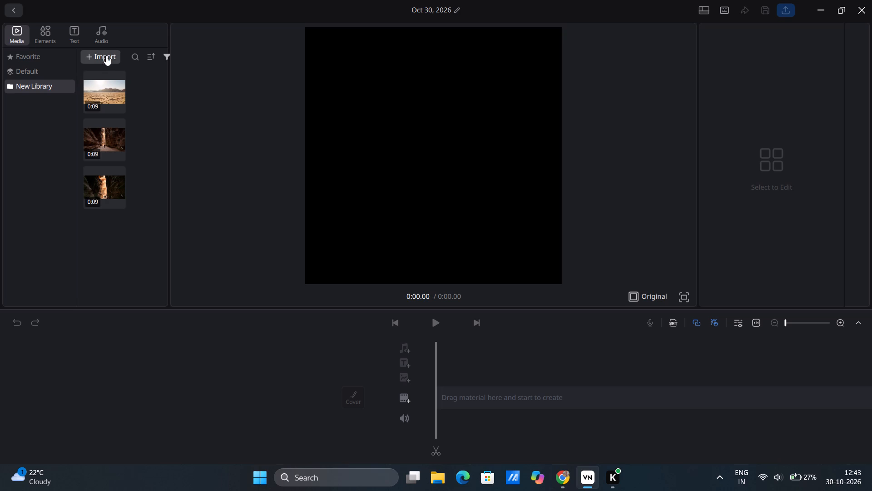
left_click(106, 55)
scroll(215, 167, "down", 2)
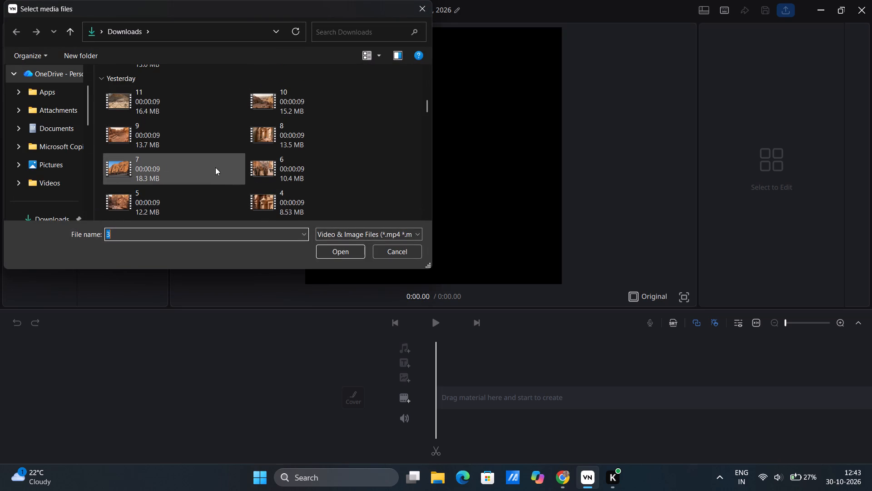
left_click(280, 205)
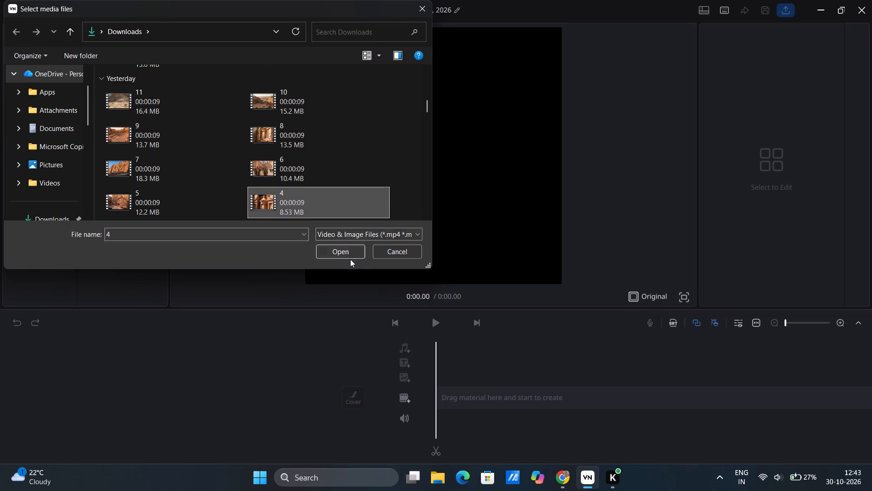
left_click(351, 256)
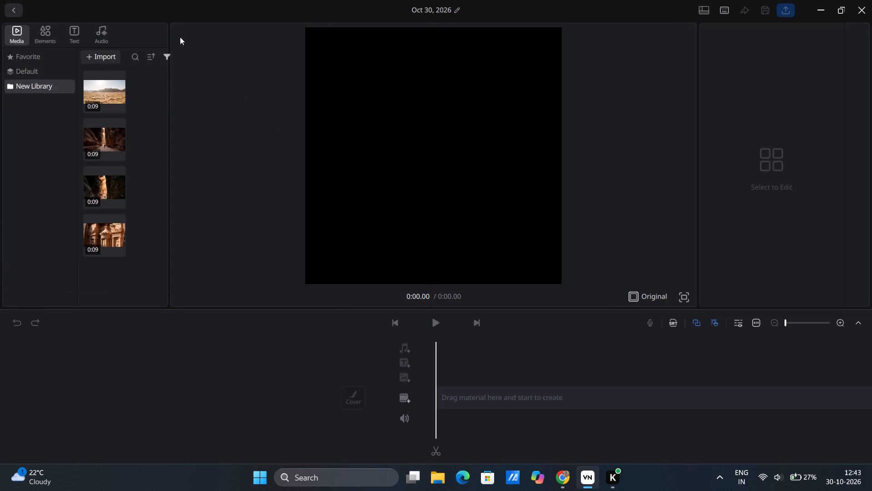
Import video 5 from the Downloads folder into New Library.
left_click(100, 56)
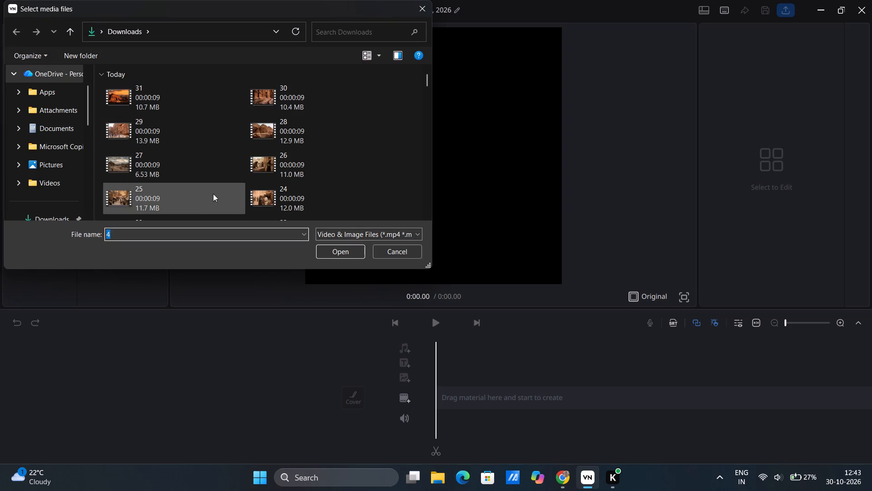
scroll(180, 191, "down", 3)
left_click(144, 121)
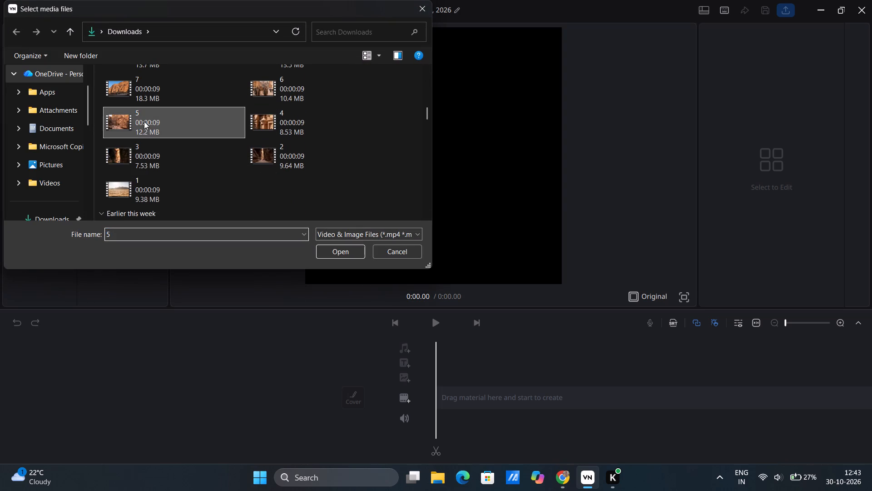
left_click(342, 255)
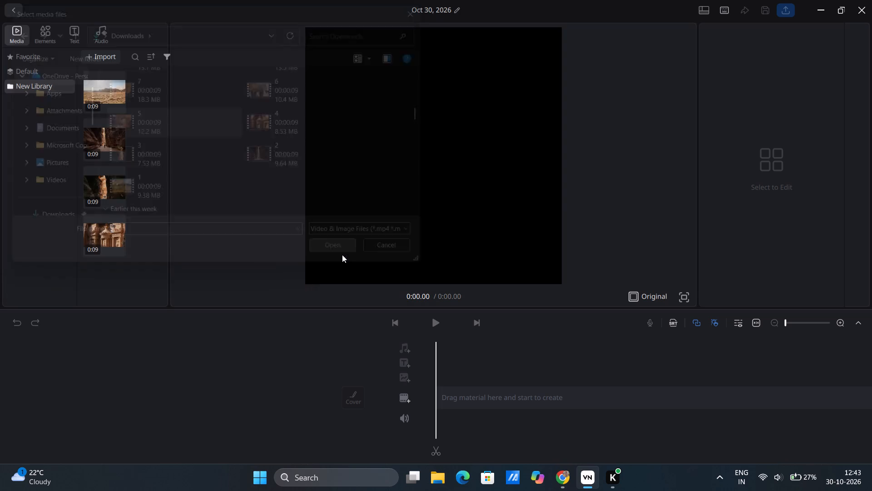
Import video 6 from the Downloads folder into New Library.
left_click(89, 60)
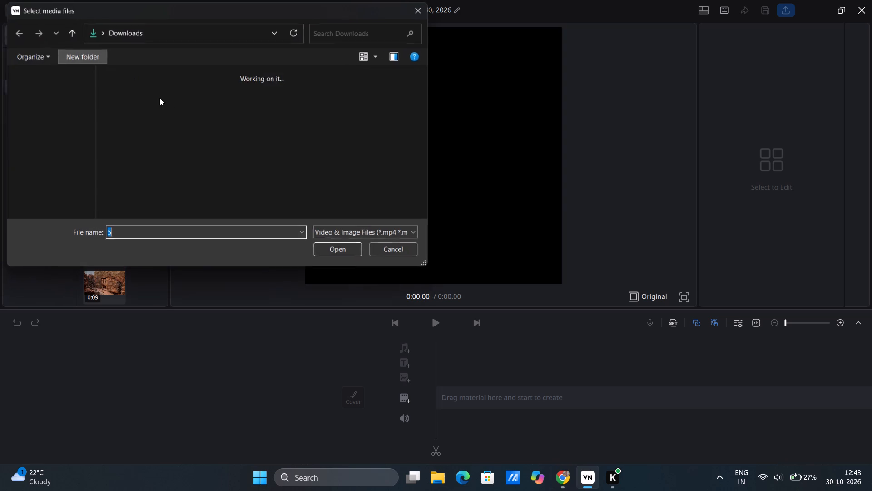
scroll(264, 179, "down", 1)
left_click(277, 205)
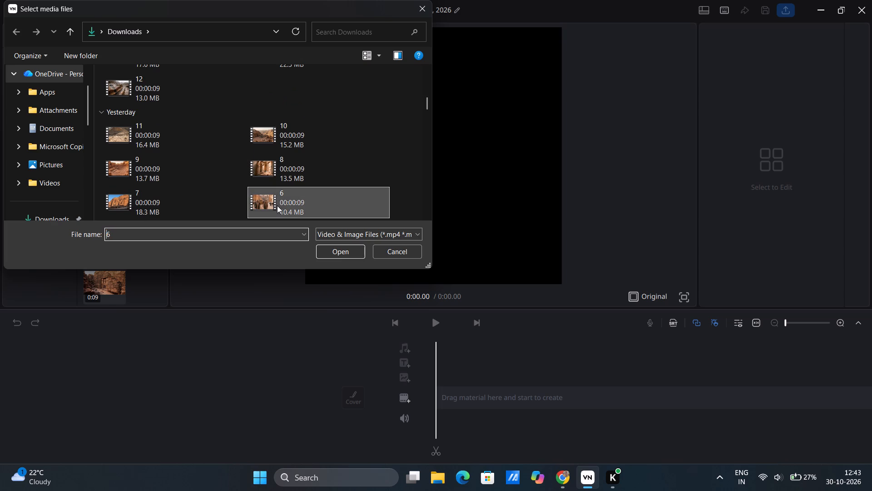
left_click(350, 251)
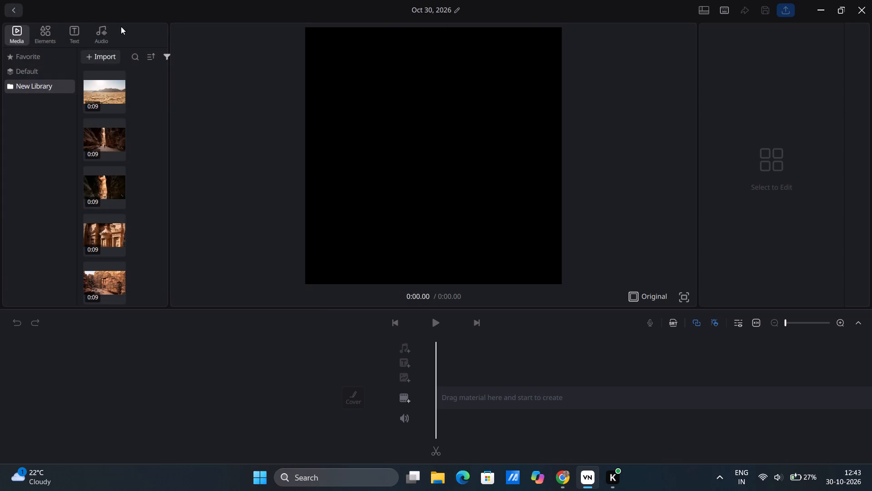
Import video 7, the orange rock cliff clip under blue sky, from the Downloads folder into New Library.
left_click(98, 54)
scroll(246, 173, "down", 1)
scroll(151, 152, "down", 1)
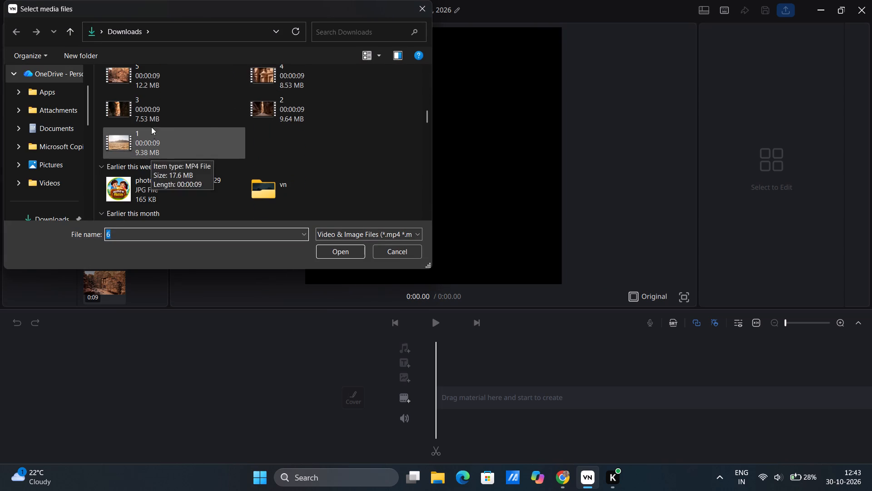
scroll(154, 120, "up", 3)
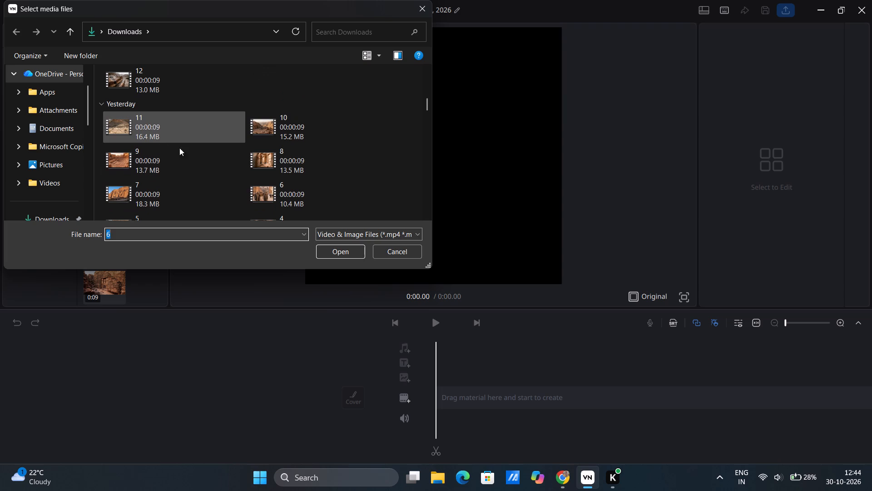
left_click(163, 200)
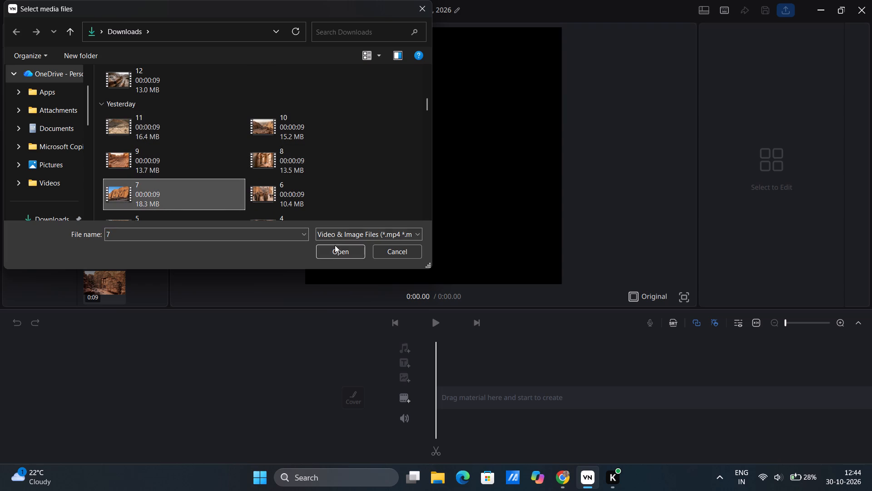
left_click(333, 258)
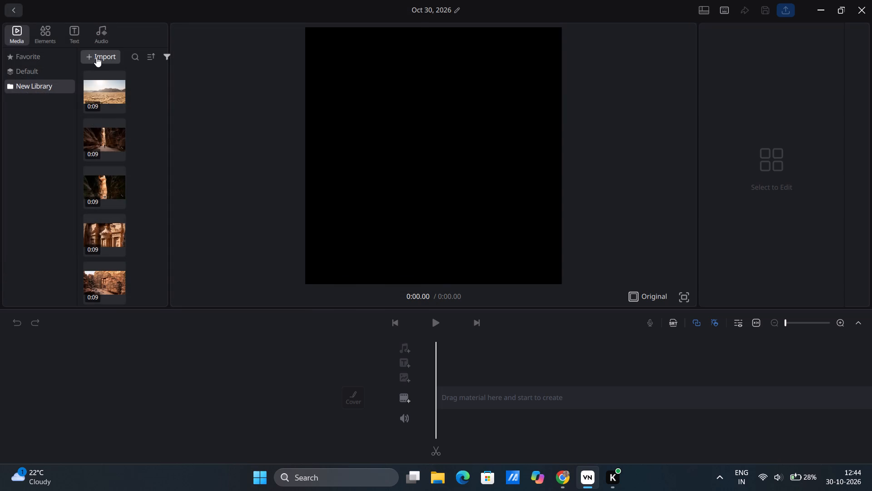
Import video 8 from the Downloads folder into New Library.
left_click(96, 57)
scroll(248, 155, "down", 1)
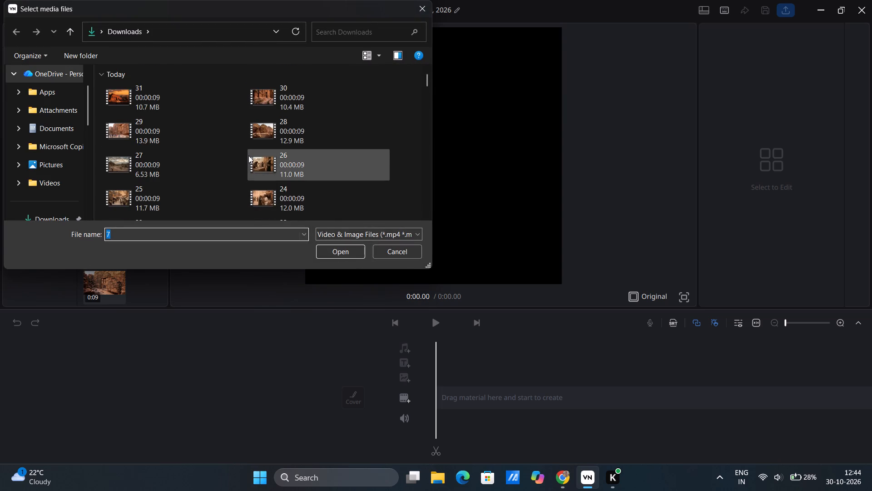
scroll(248, 155, "down", 1)
left_click(261, 132)
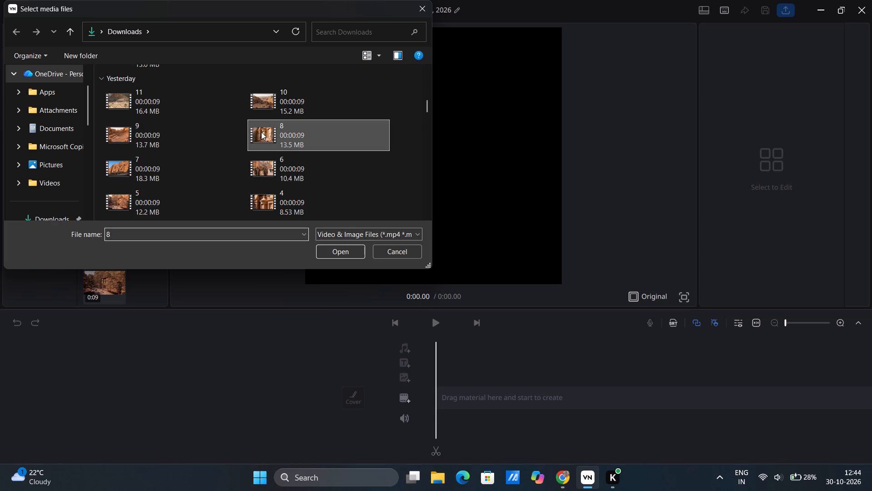
left_click(341, 245)
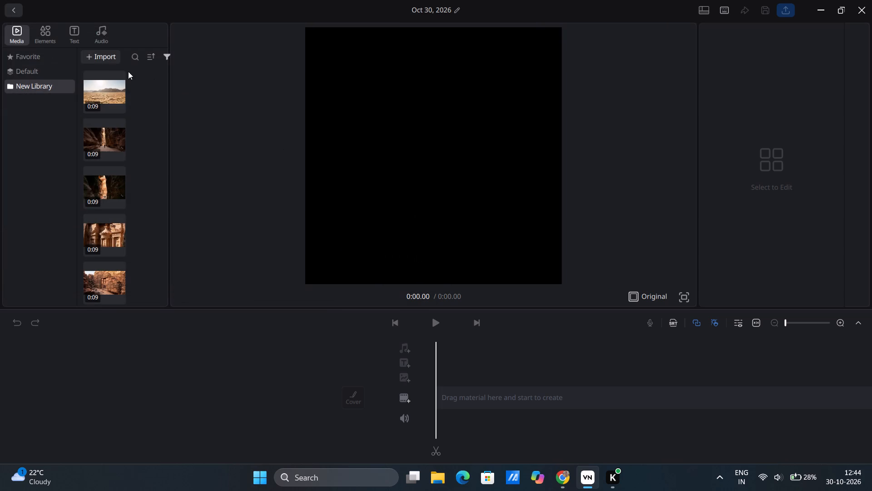
Import video 9 from the Downloads folder into New Library.
left_click(94, 47)
left_click(94, 48)
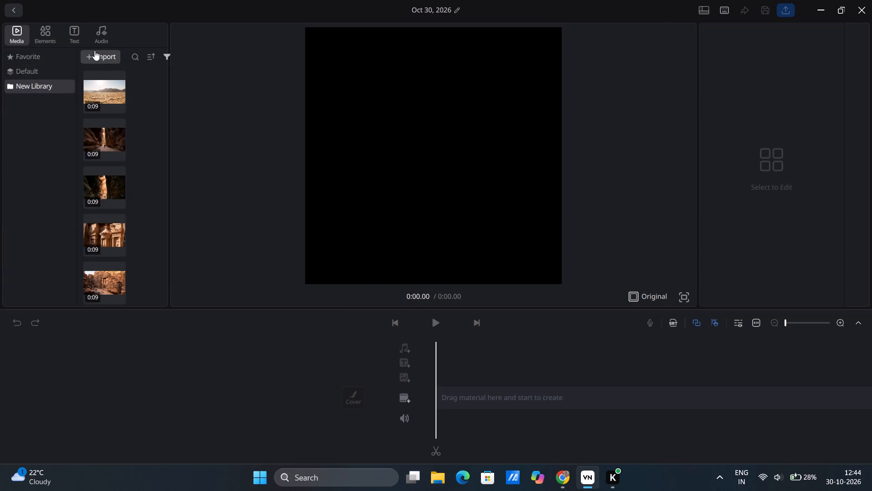
left_click(94, 50)
scroll(287, 174, "down", 1)
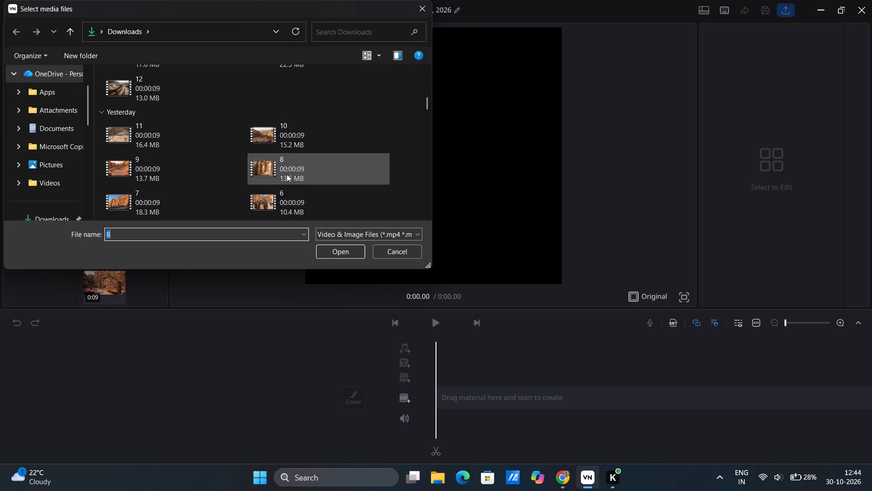
scroll(287, 174, "down", 1)
left_click(114, 175)
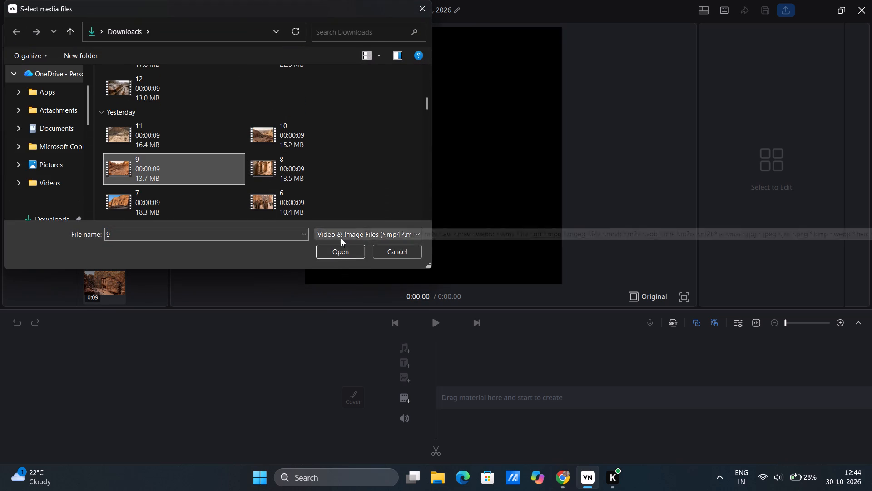
left_click(338, 254)
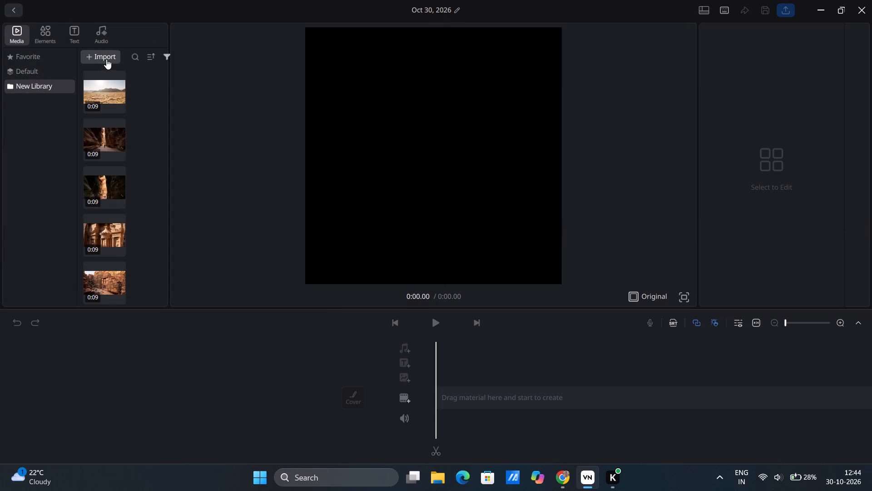
Import video 10 from the Downloads folder into New Library.
left_click(104, 60)
scroll(298, 183, "down", 1)
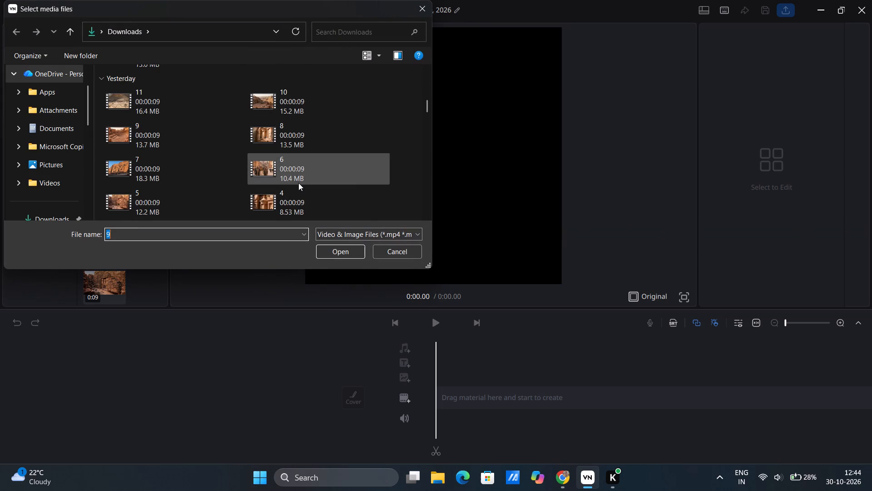
left_click(274, 105)
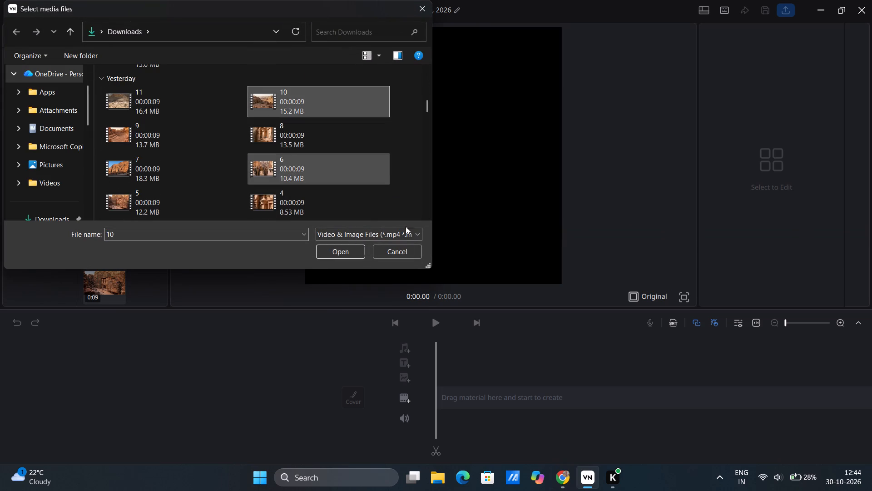
left_click(343, 252)
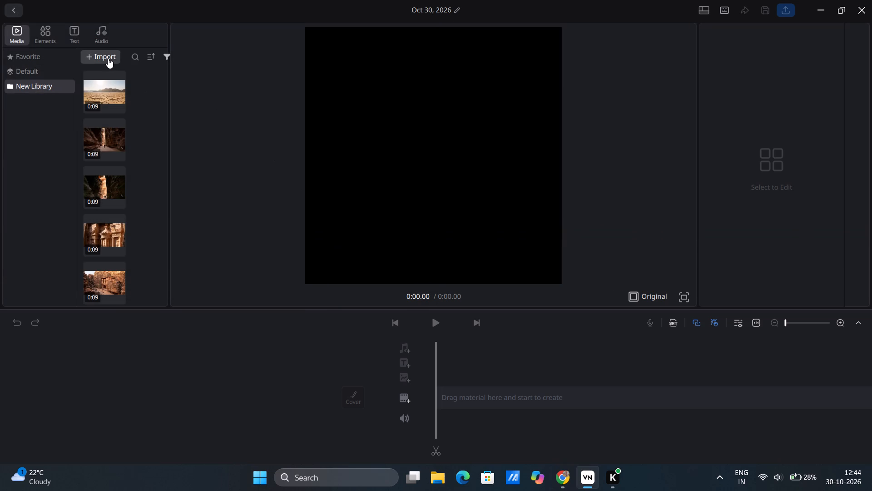
Import video 11 from the Downloads folder into New Library.
left_click(106, 56)
scroll(279, 164, "down", 1)
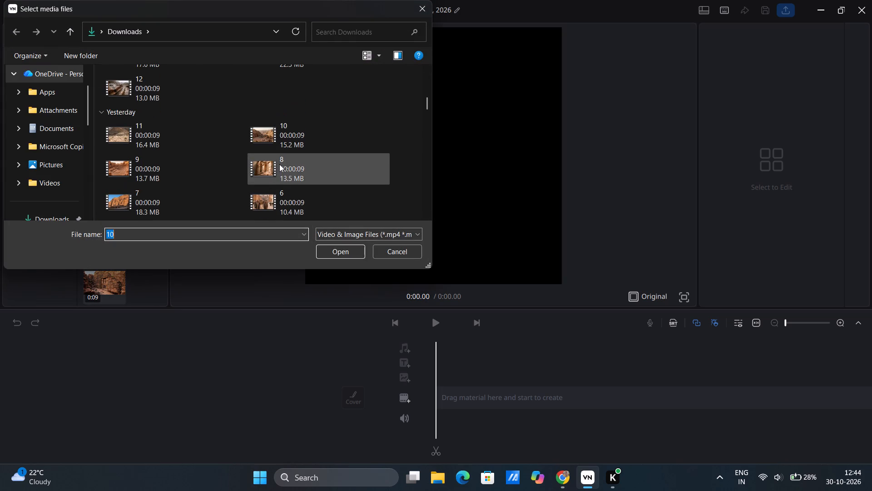
left_click(134, 136)
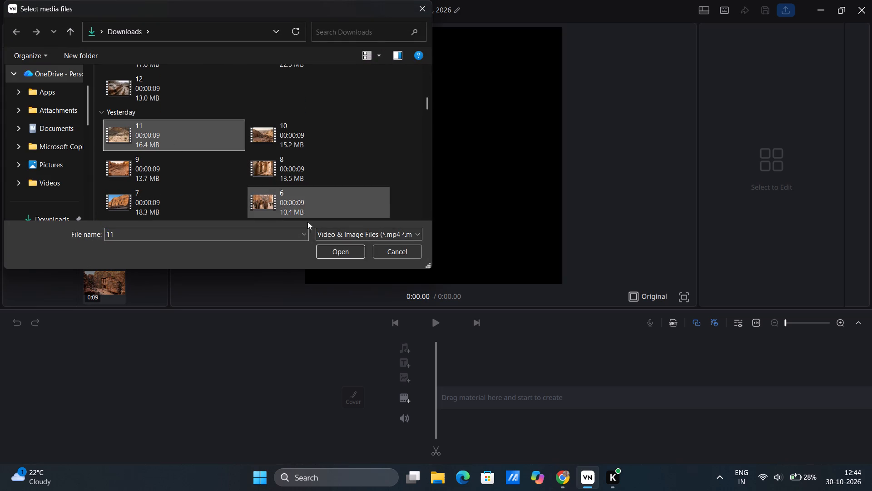
left_click(340, 249)
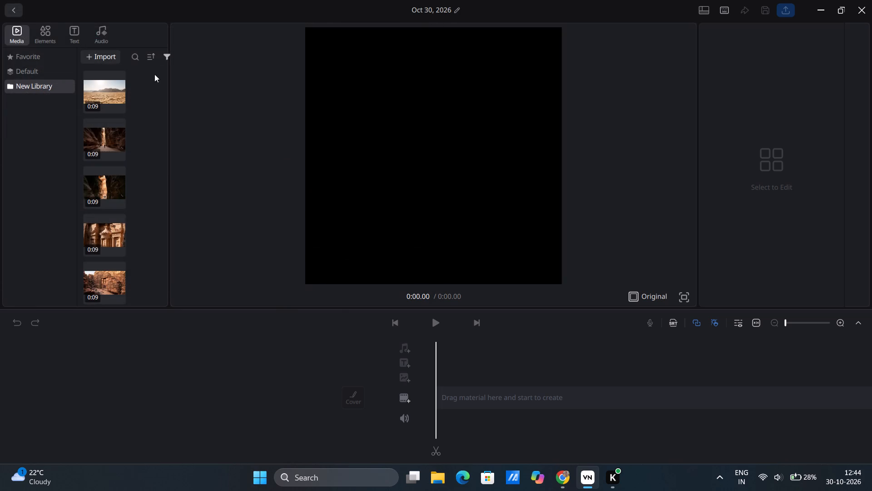
Import video 12, the oldest clip in the Today group of the Downloads folder, into New Library.
left_click(104, 53)
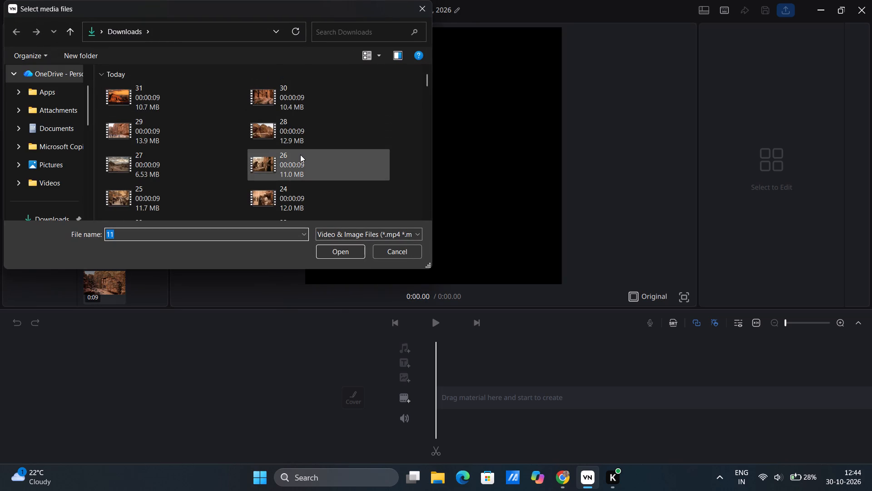
scroll(300, 155, "down", 1)
left_click(152, 183)
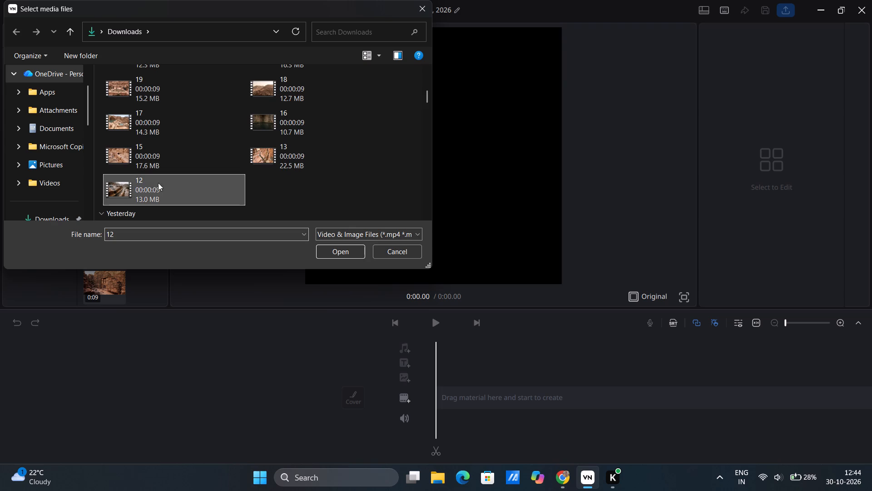
left_click(336, 254)
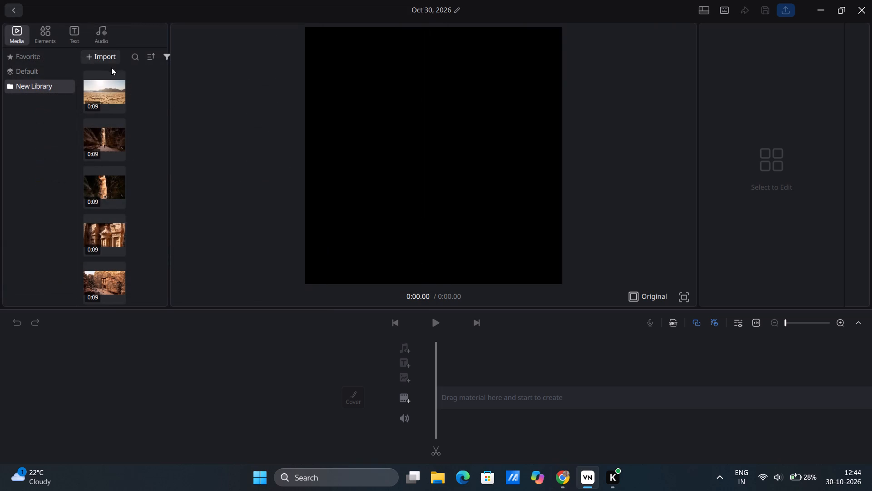
Import video 13 from the Downloads folder into New Library.
left_click(105, 60)
scroll(282, 183, "down", 1)
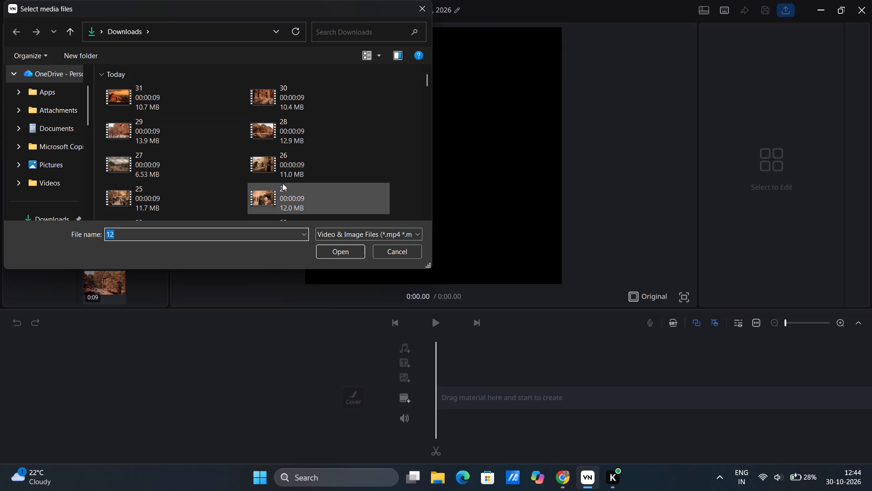
scroll(282, 183, "down", 1)
scroll(258, 130, "up", 1)
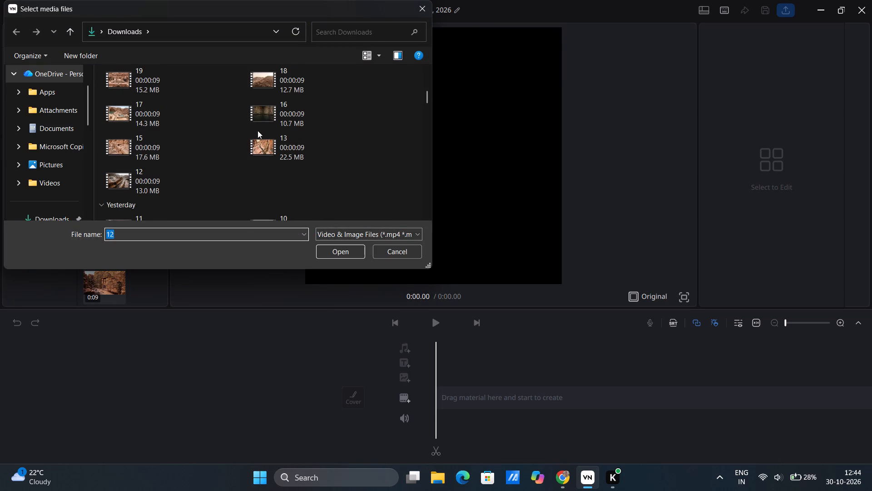
left_click(275, 147)
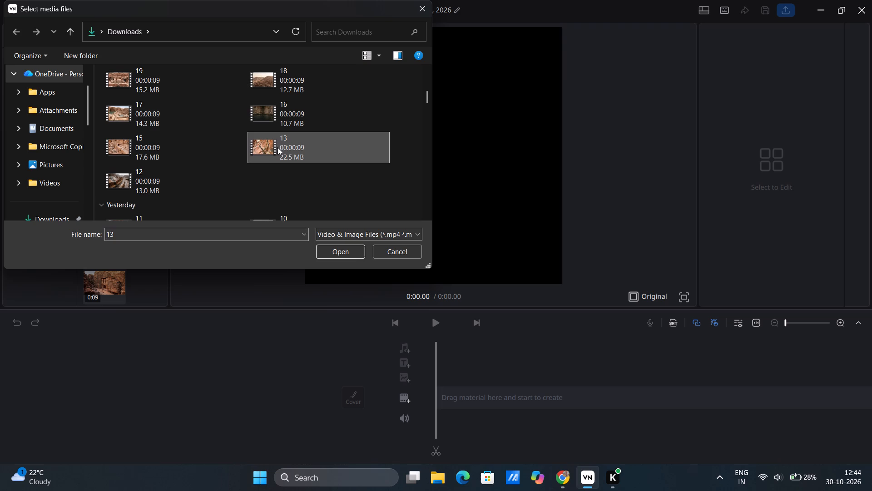
left_click(337, 250)
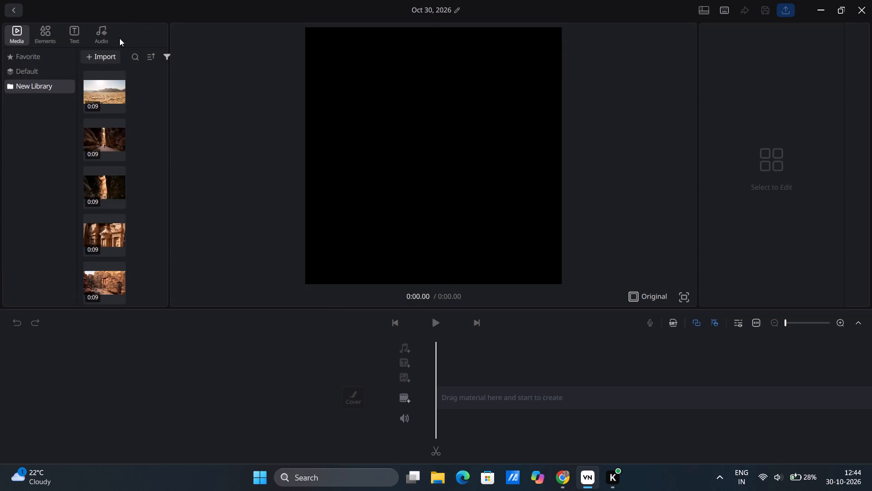
Import video 15 from the Downloads folder into New Library.
left_click(102, 57)
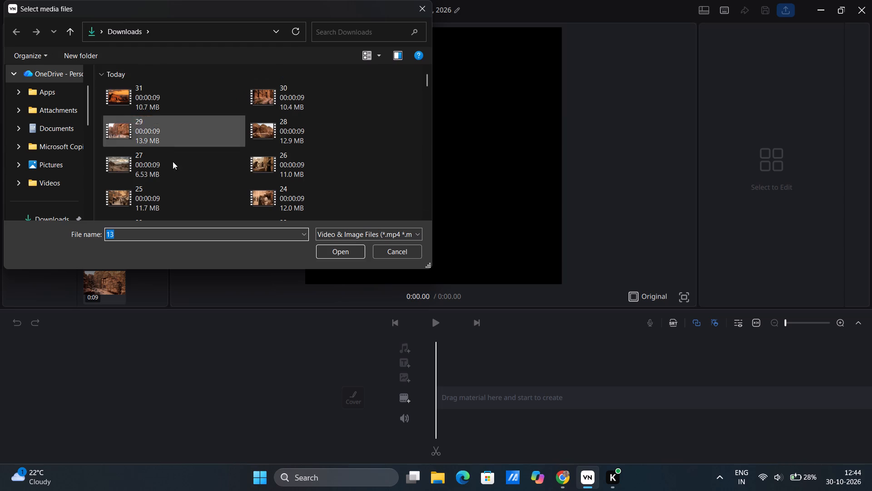
scroll(173, 161, "down", 1)
left_click(136, 172)
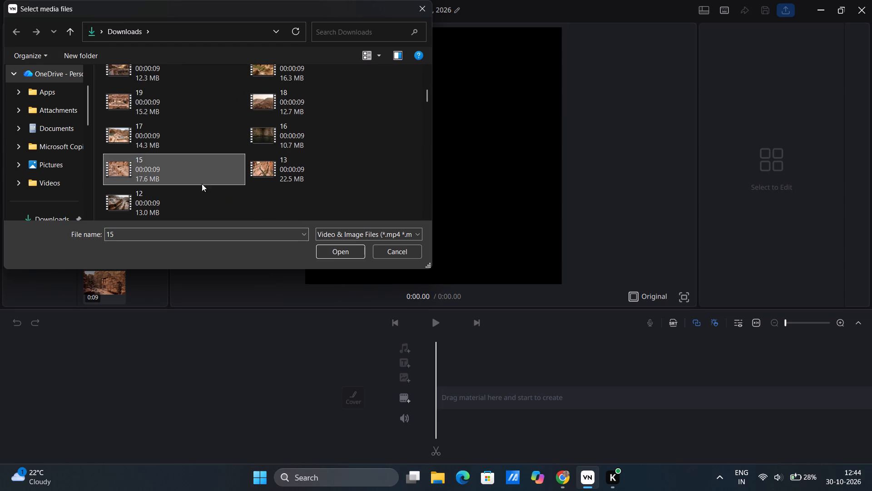
left_click(331, 248)
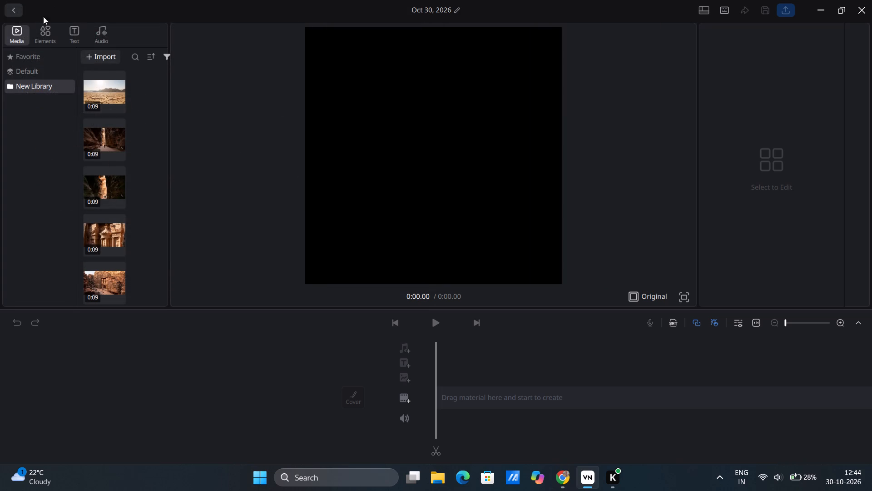
Import video 16, the dark clip in the Downloads folder's Today group, into New Library.
left_click(104, 58)
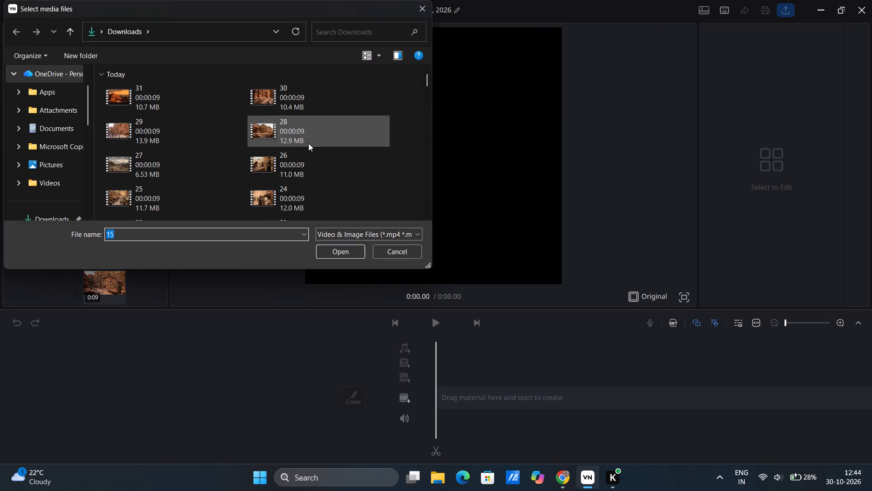
scroll(308, 143, "down", 1)
scroll(292, 117, "up", 2)
scroll(223, 179, "down", 1)
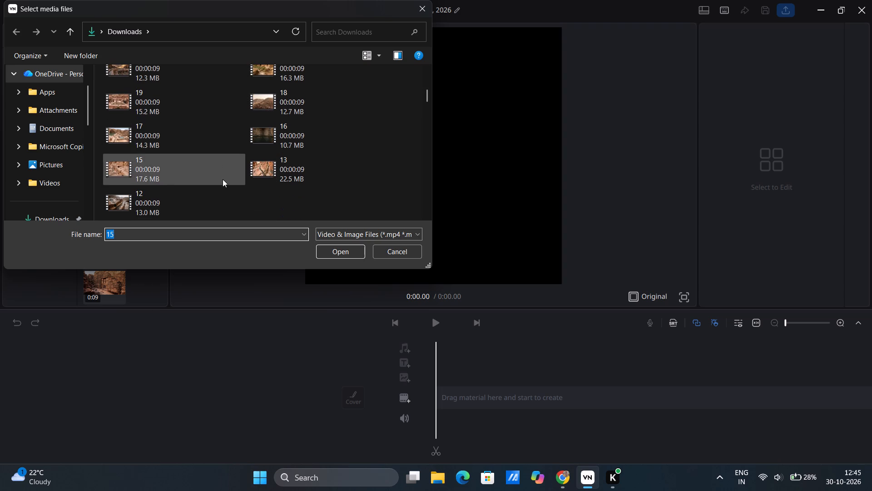
left_click(288, 141)
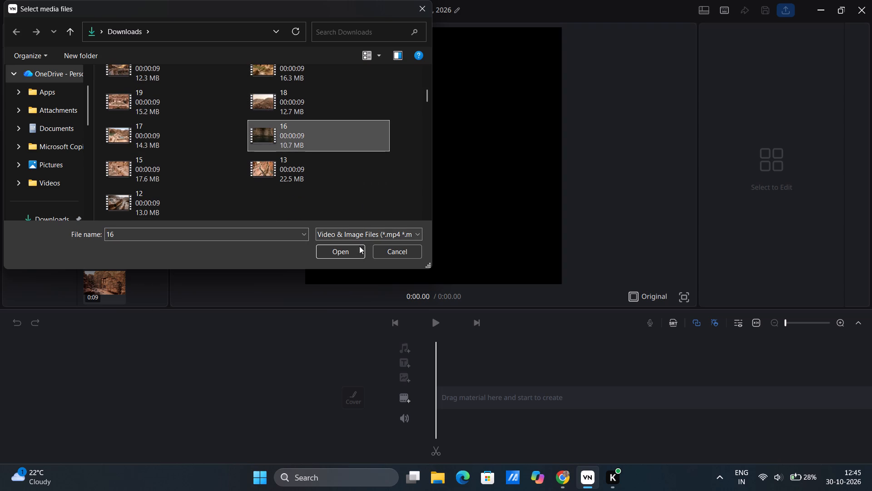
left_click(343, 250)
Import video 17 from the Downloads folder's Today group into New Library.
left_click(100, 52)
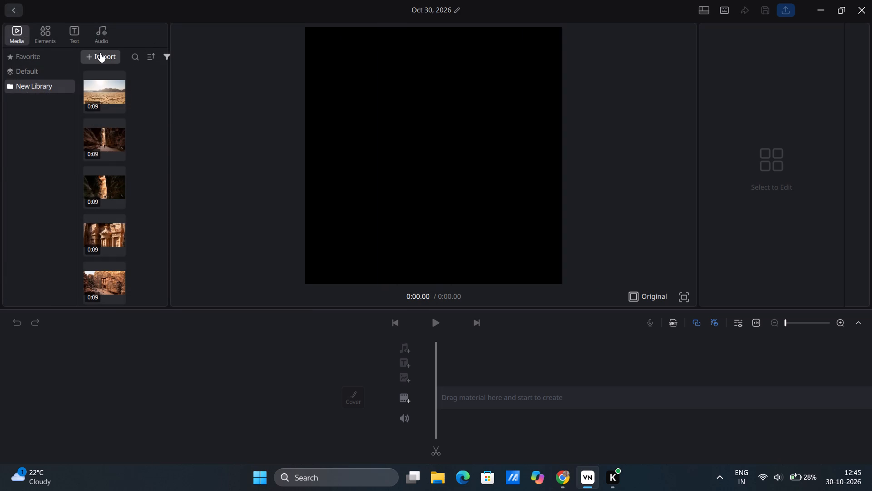
scroll(285, 116, "down", 4)
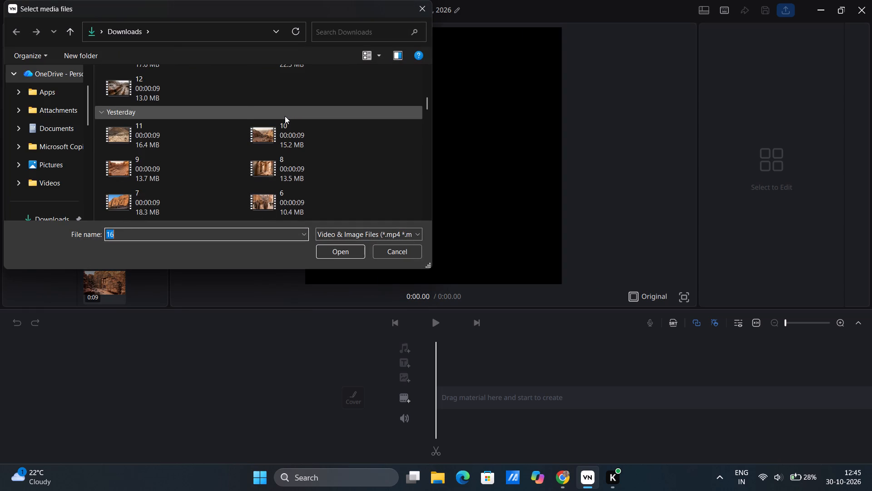
scroll(285, 116, "up", 1)
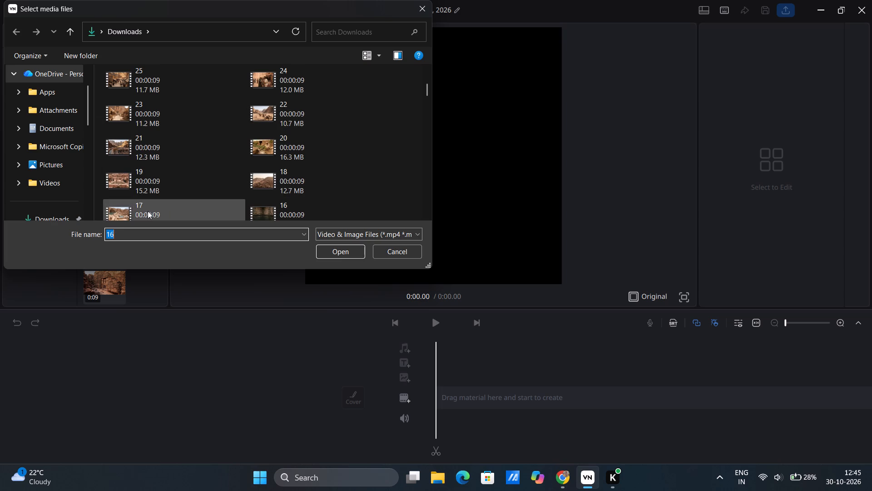
left_click(147, 210)
left_click(340, 251)
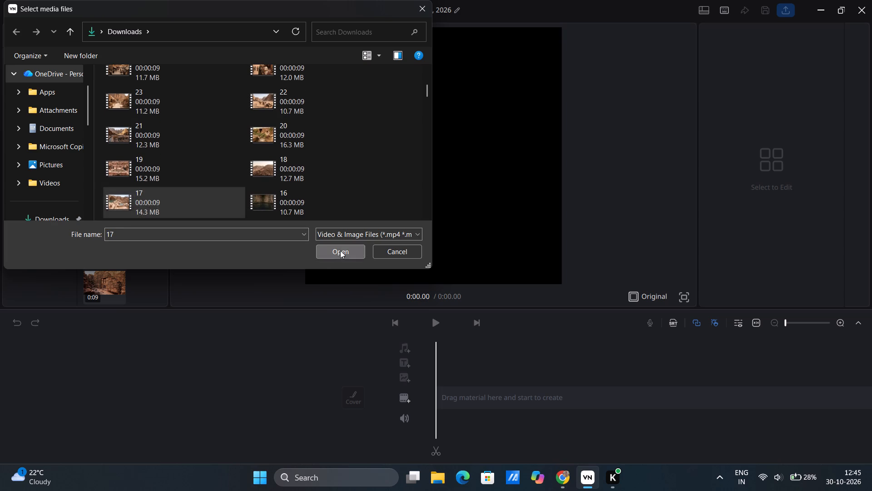
Import video 18 from the Downloads folder's Today group into New Library.
left_click(103, 52)
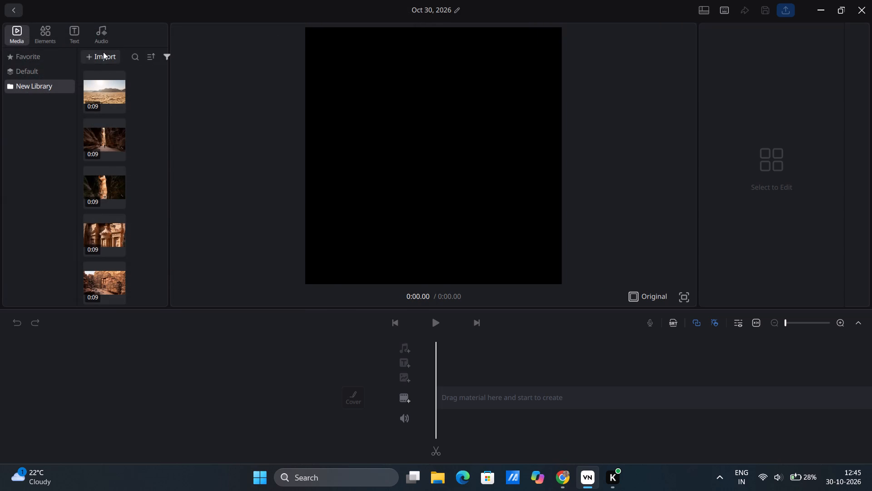
scroll(262, 156, "down", 1)
scroll(248, 138, "up", 1)
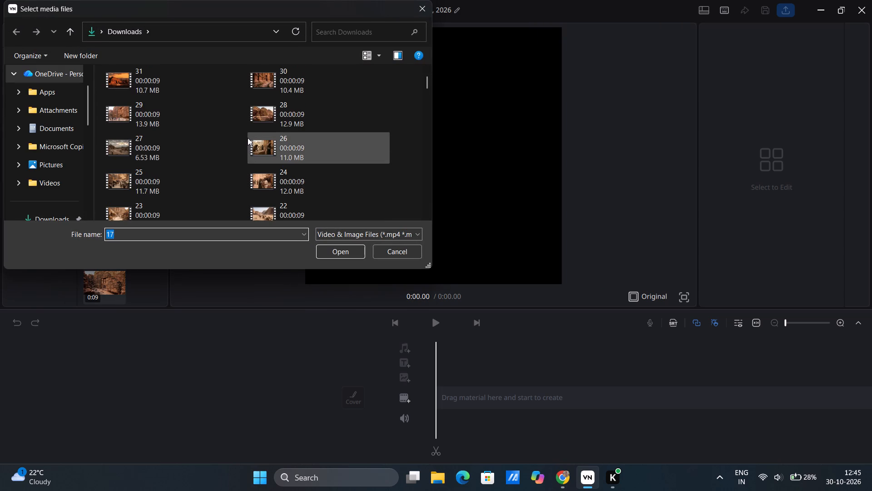
scroll(264, 196, "down", 2)
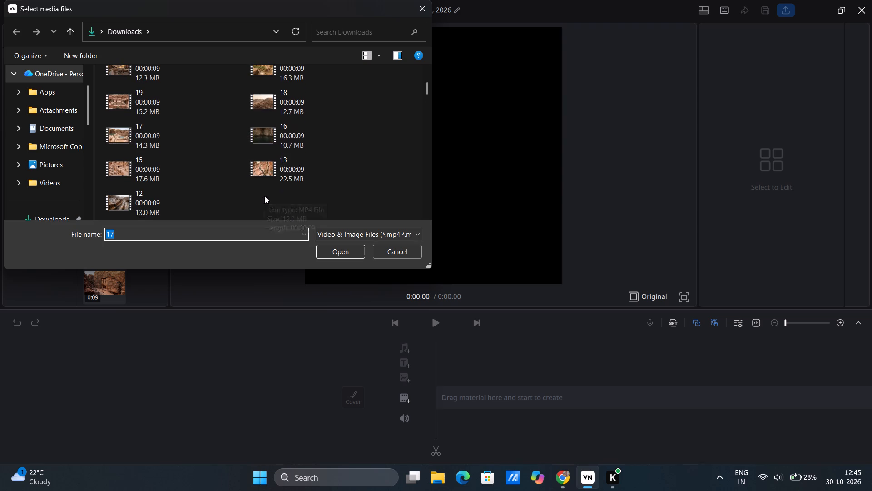
scroll(264, 196, "down", 1)
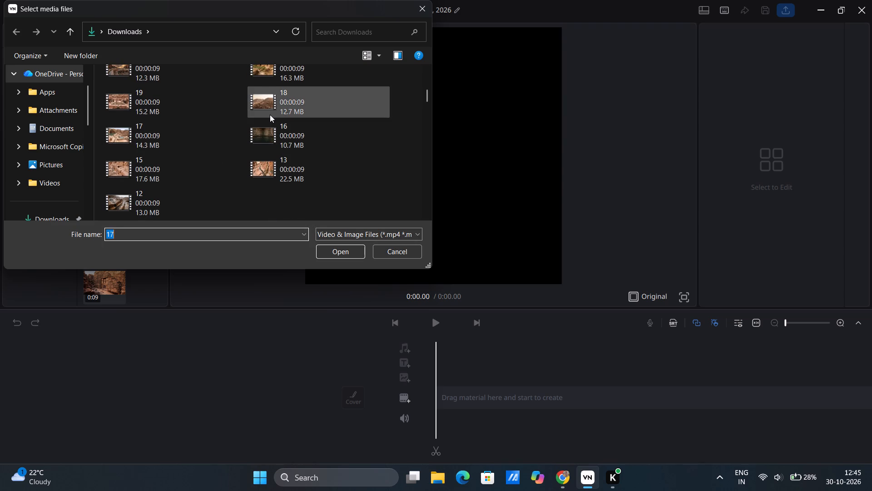
left_click(270, 115)
left_click(337, 252)
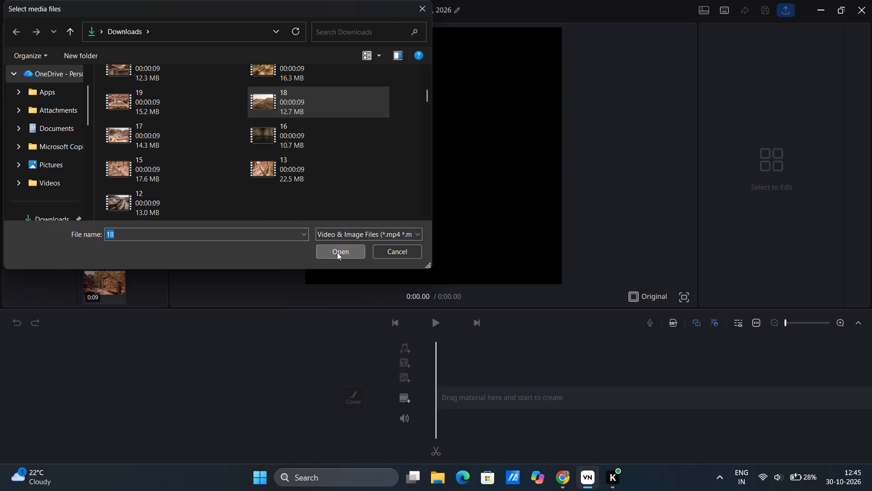
Import video 19 from the Downloads folder's Today group into New Library.
left_click(105, 53)
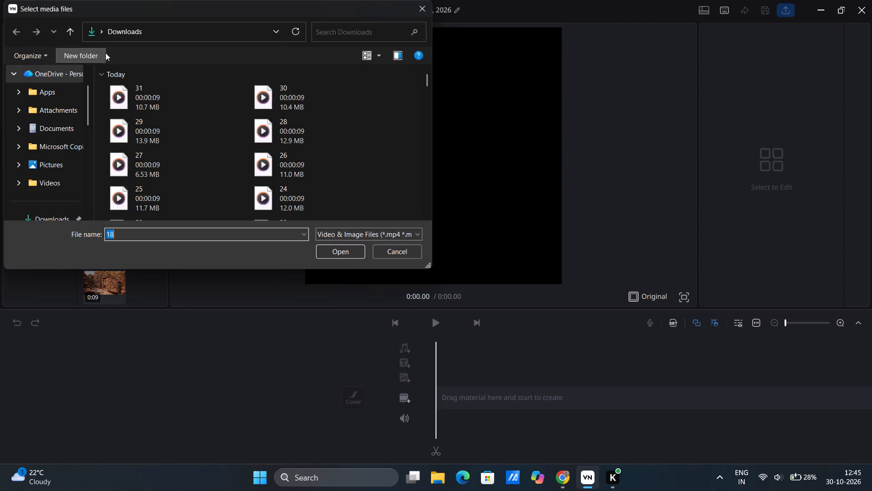
scroll(235, 136, "down", 1)
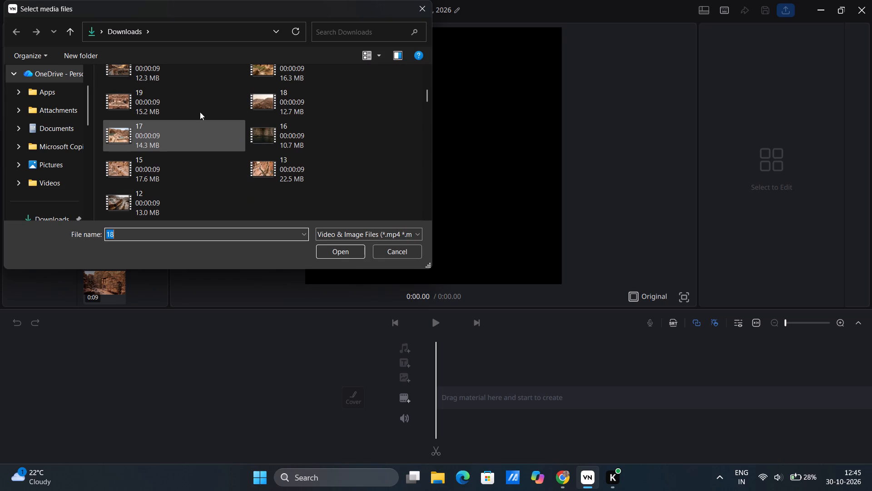
left_click(152, 107)
left_click(152, 107)
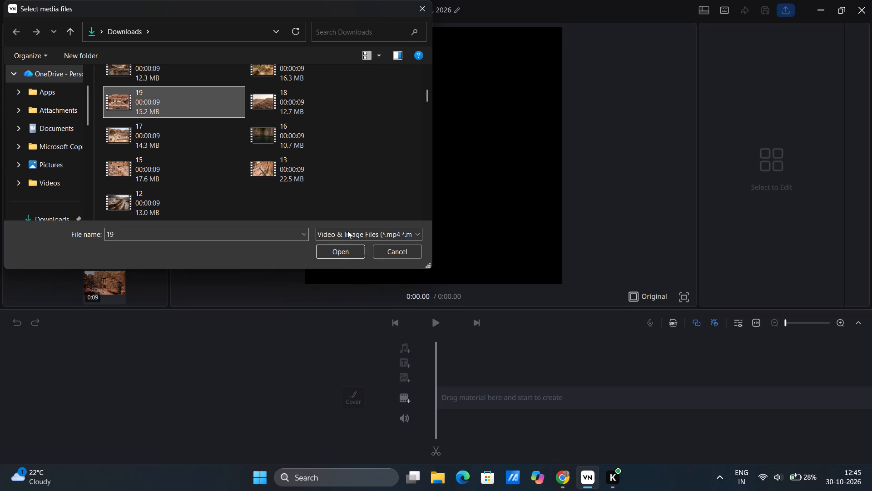
left_click(339, 256)
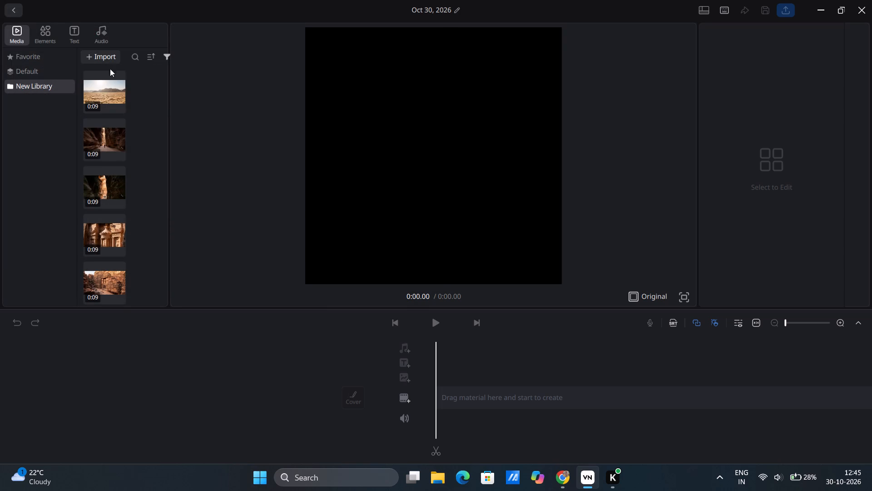
Import video 20 from the Downloads folder's Today group into New Library.
left_click(104, 59)
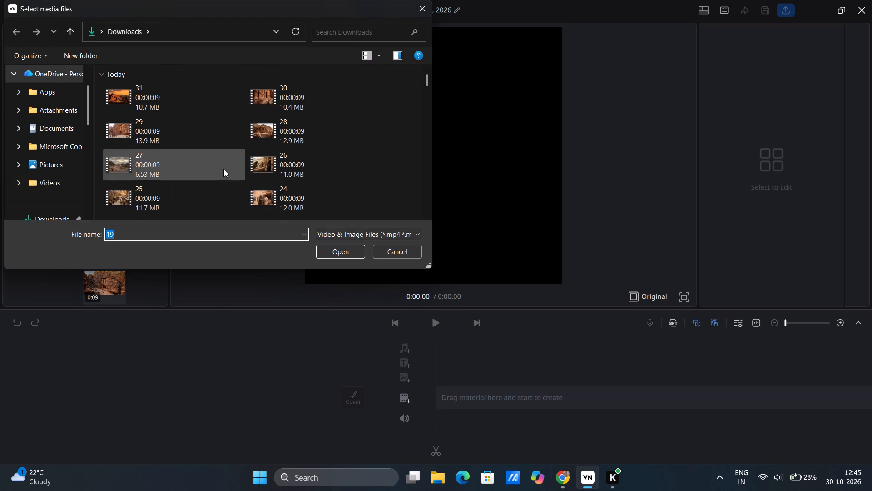
scroll(223, 169, "down", 1)
scroll(273, 100, "up", 1)
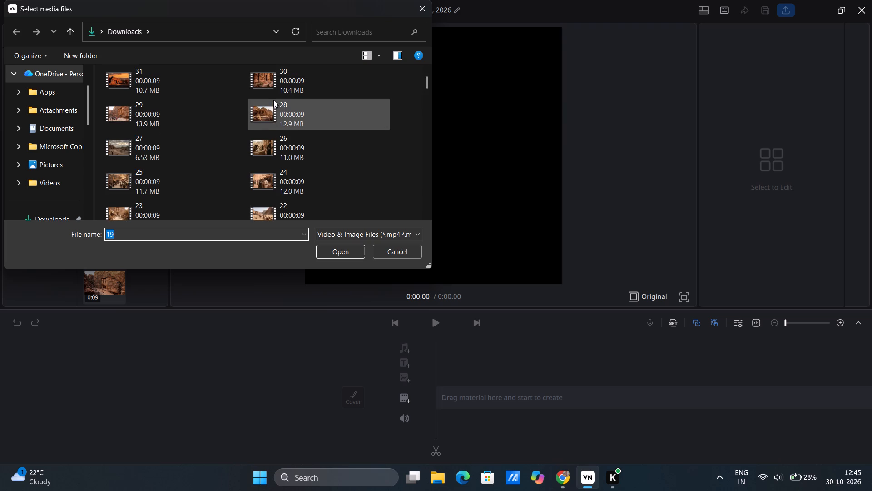
scroll(277, 200, "down", 1)
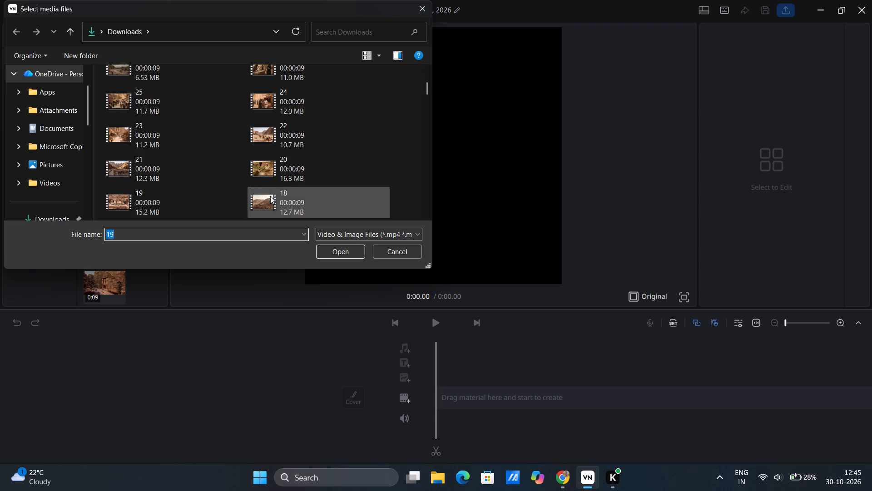
left_click(285, 172)
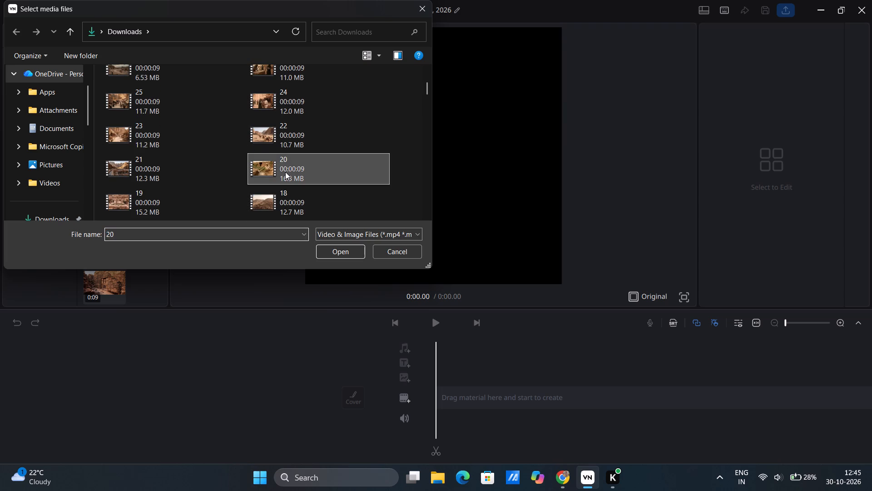
left_click(348, 251)
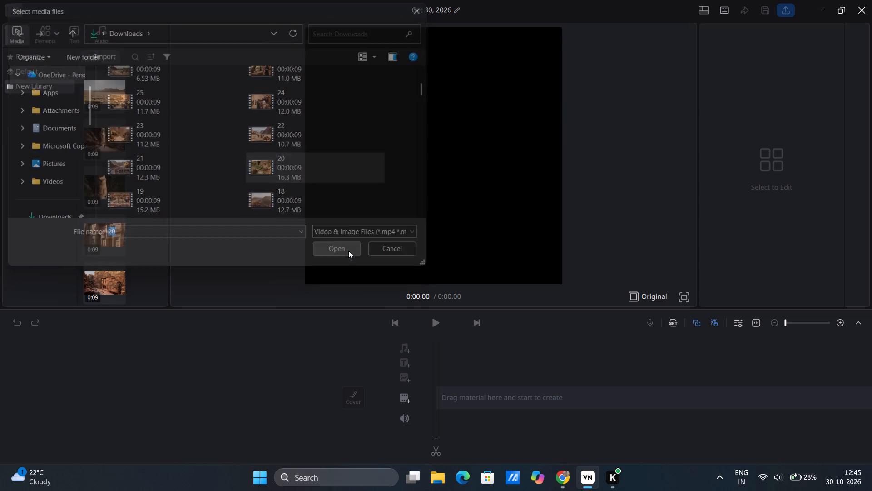
Import video 21 from the Downloads folder's Today group into New Library.
left_click(100, 56)
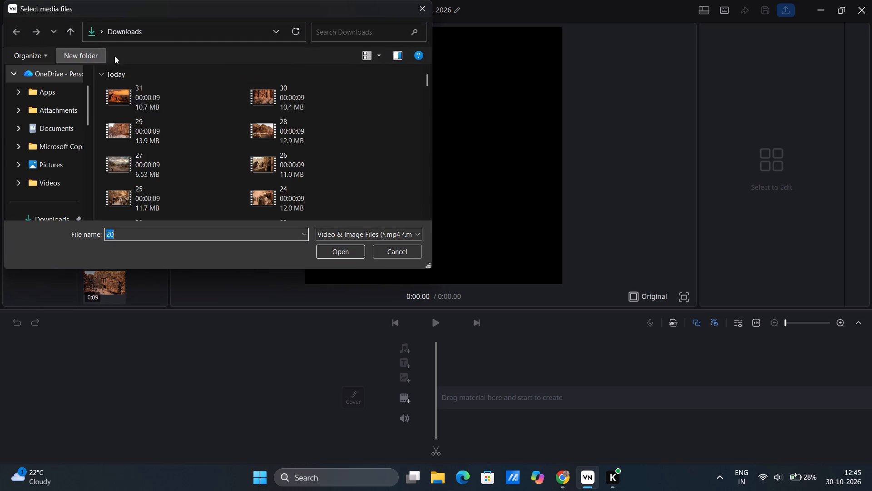
scroll(306, 170, "down", 1)
scroll(306, 170, "up", 1)
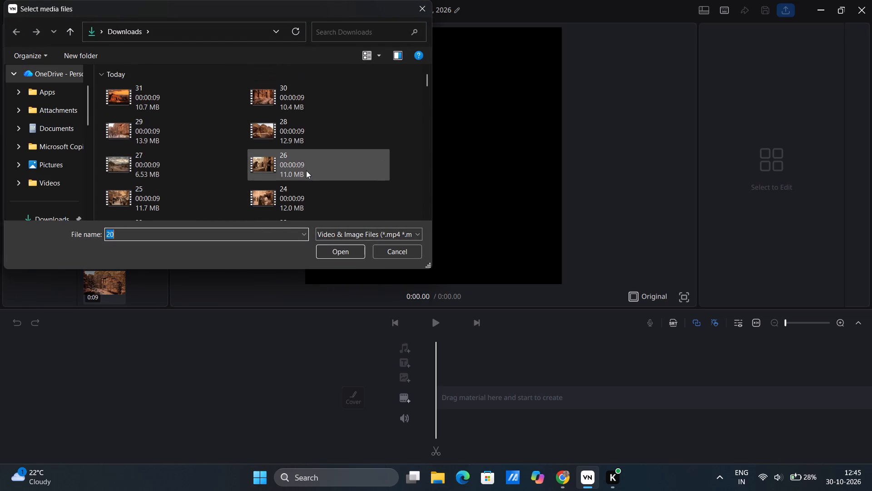
scroll(183, 181, "down", 1)
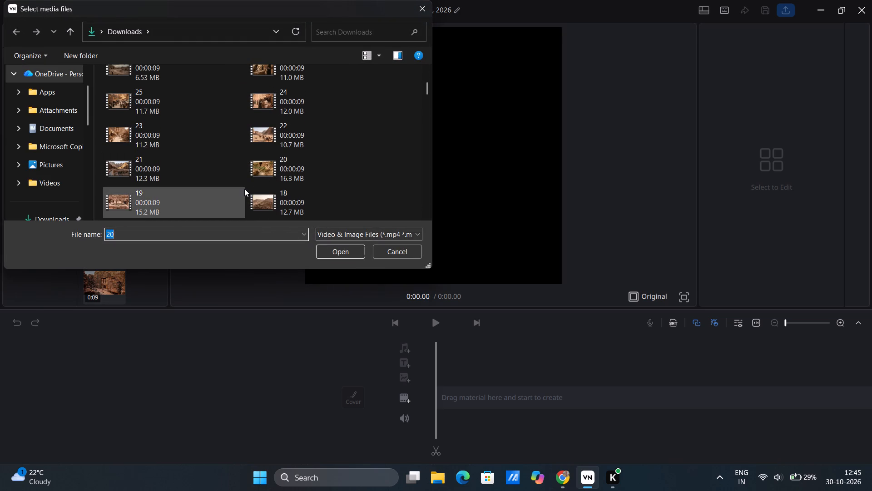
left_click(134, 168)
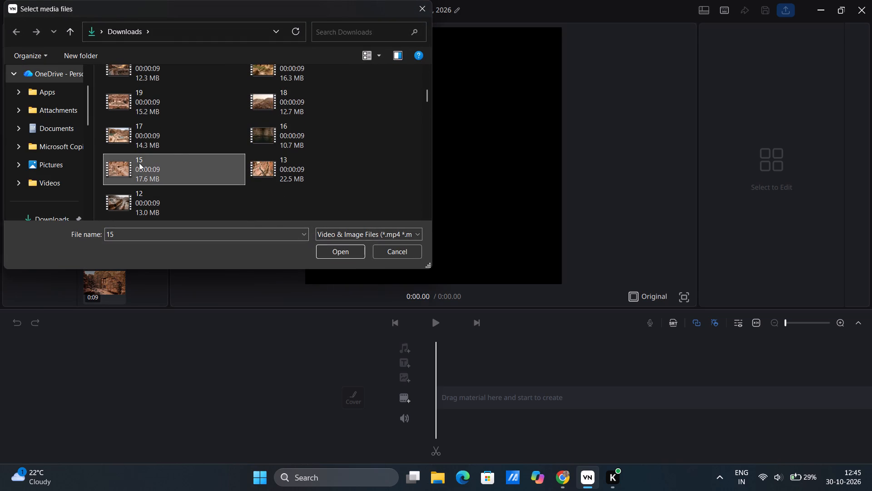
scroll(179, 147, "up", 1)
left_click(154, 148)
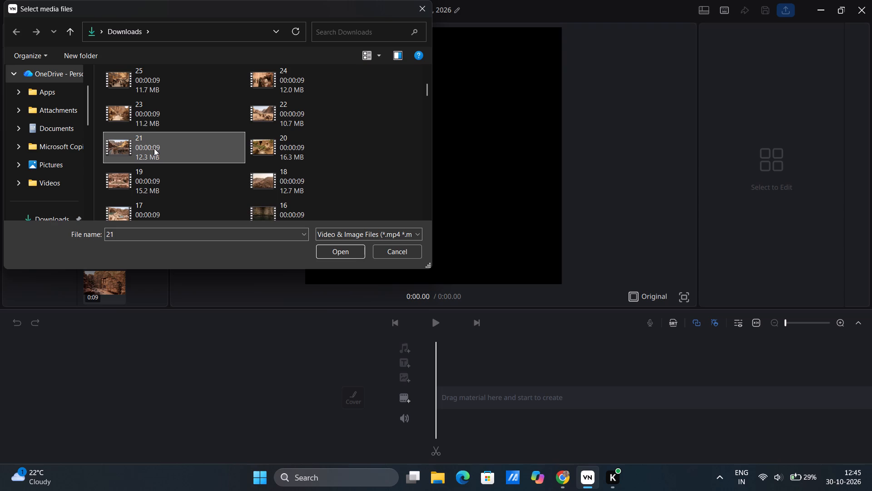
left_click(335, 249)
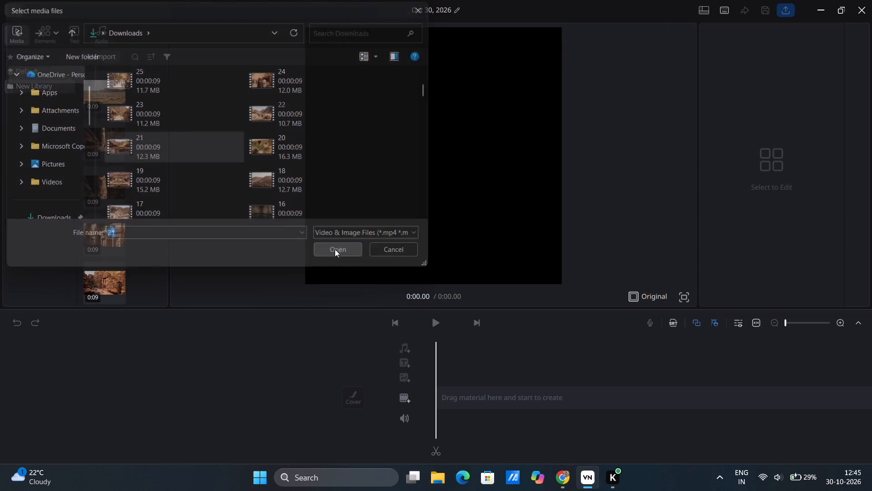
Import video 22 from the Downloads folder's Today group into New Library.
left_click(99, 59)
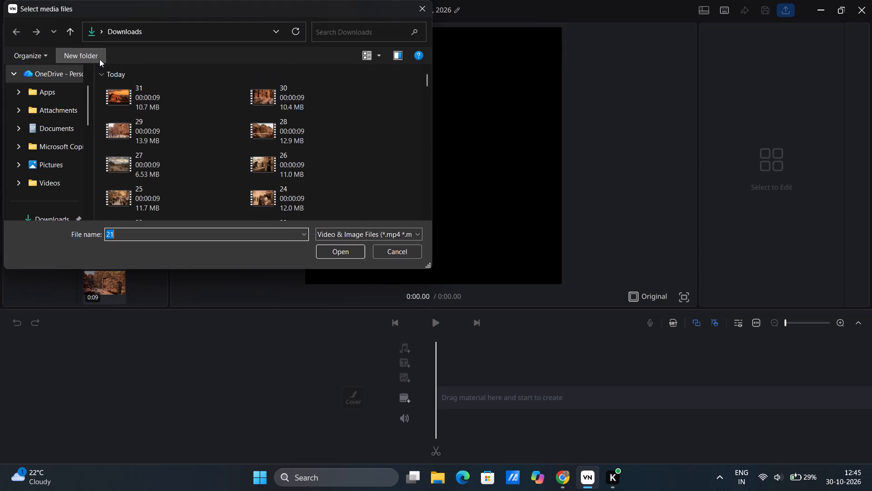
scroll(207, 144, "down", 1)
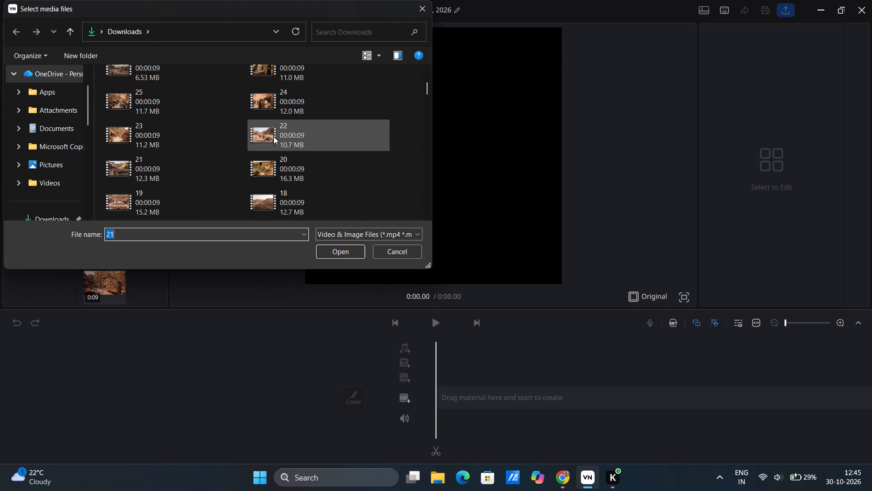
left_click(273, 136)
left_click(343, 251)
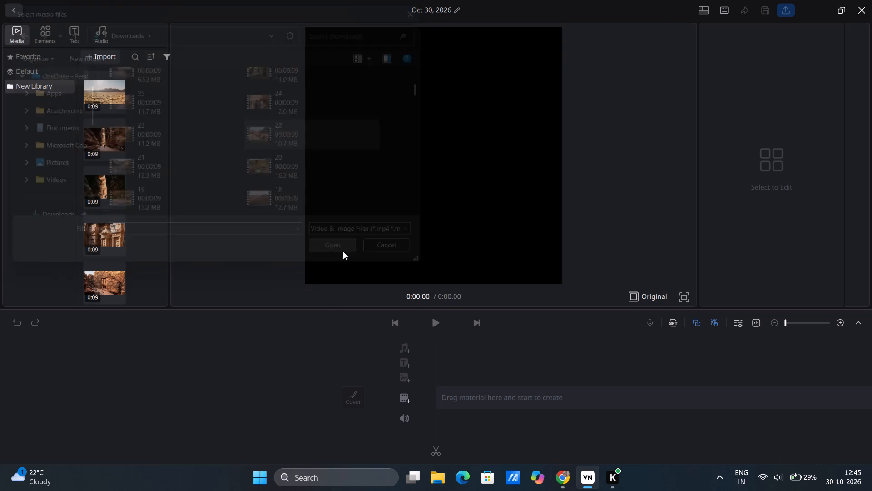
Import video 23 from the Downloads folder's Today group into New Library.
left_click(103, 55)
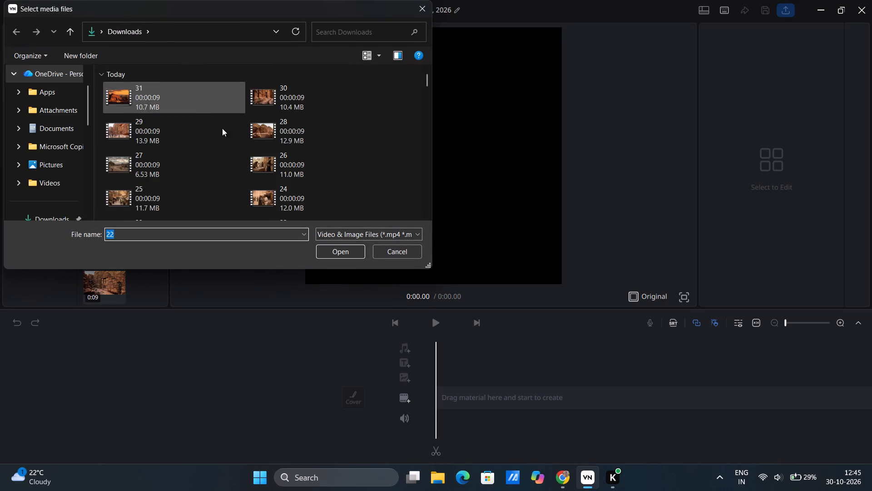
scroll(252, 155, "down", 1)
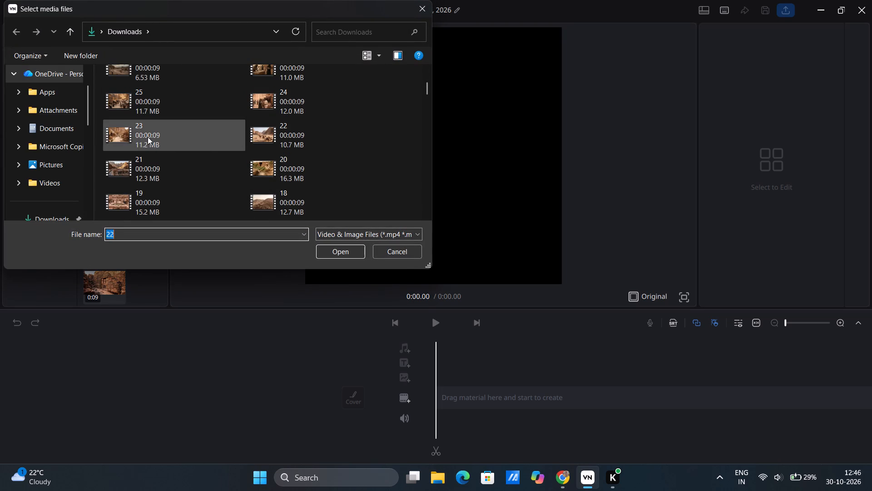
left_click(148, 137)
left_click(341, 253)
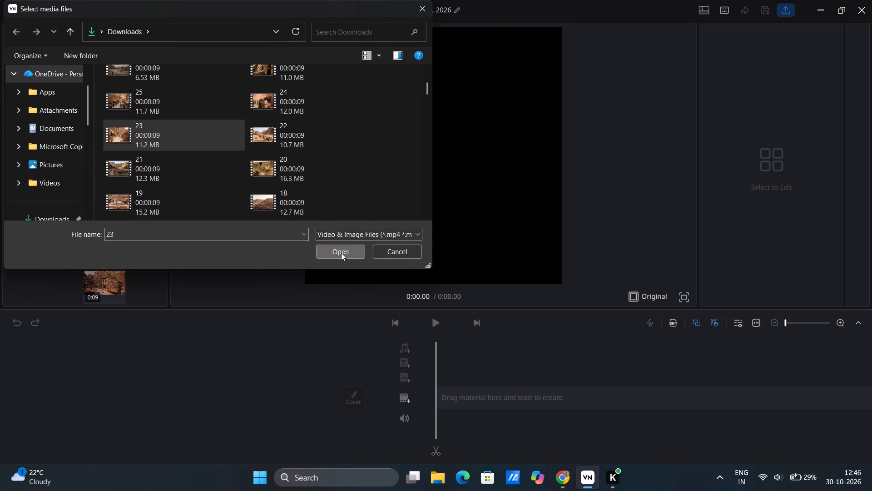
Import video 24 from the Downloads folder's Today group into New Library.
left_click(107, 58)
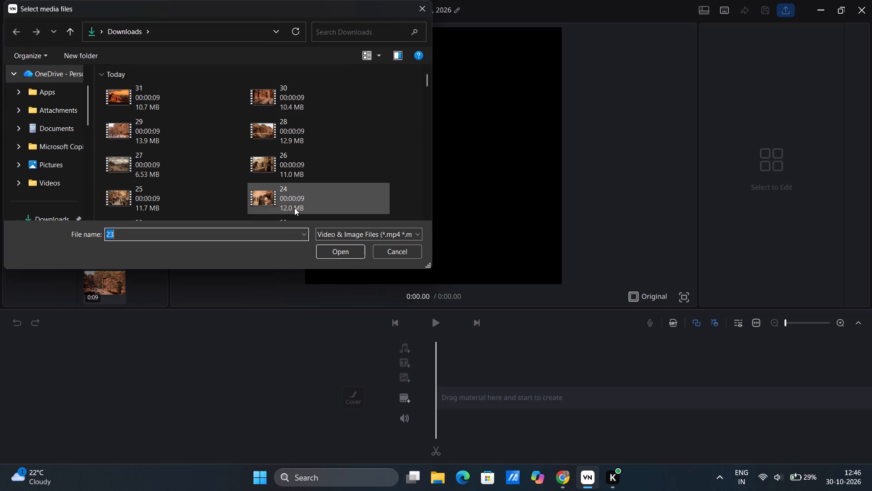
left_click(294, 208)
left_click(337, 253)
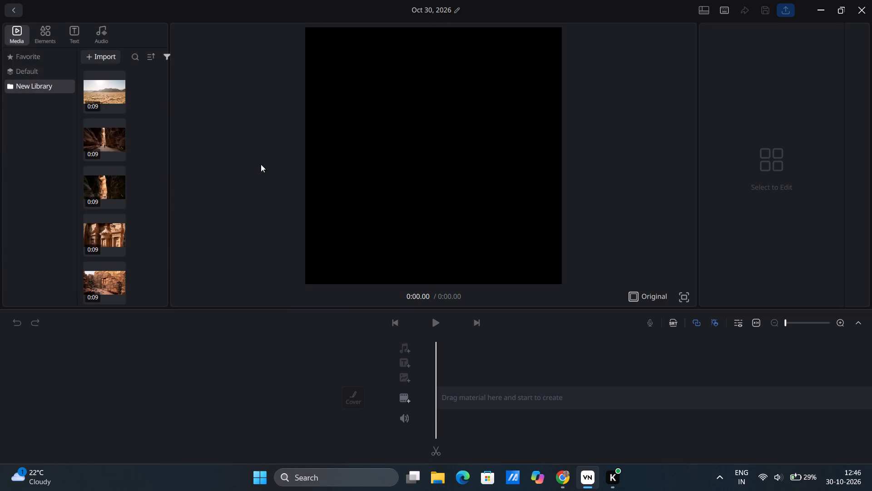
Import video 25 from the Downloads folder's Today group into New Library.
left_click(103, 52)
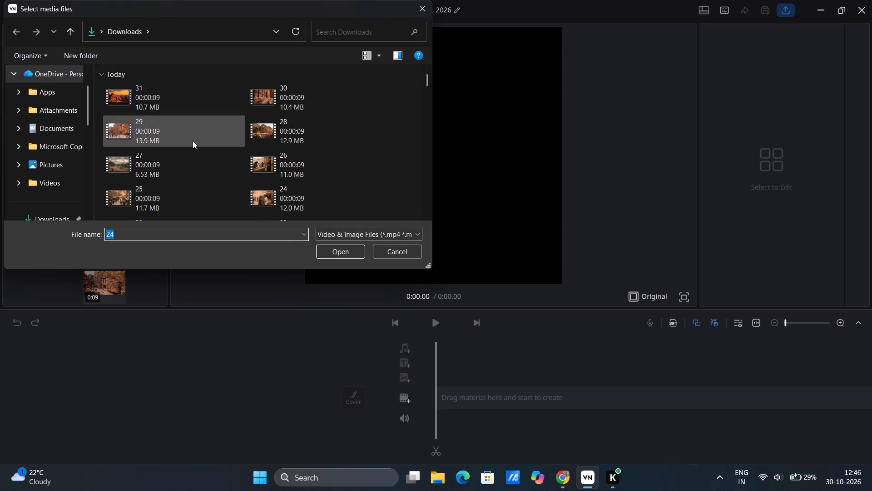
left_click(138, 197)
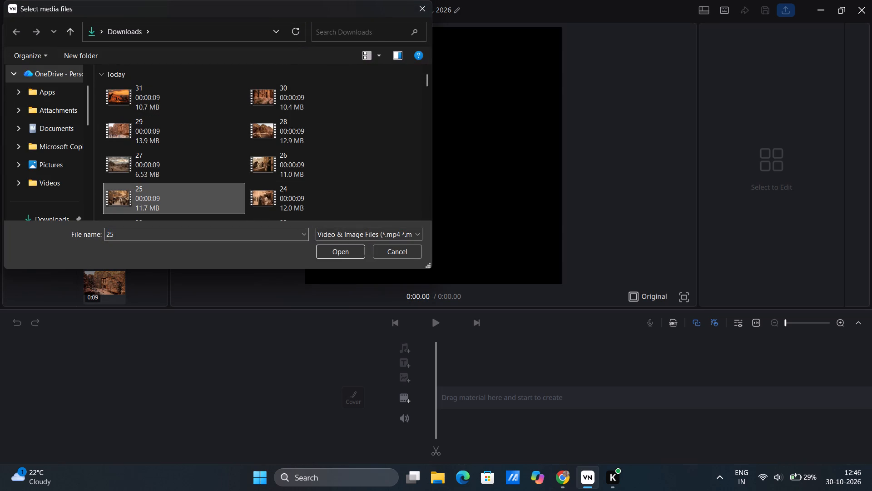
left_click(333, 254)
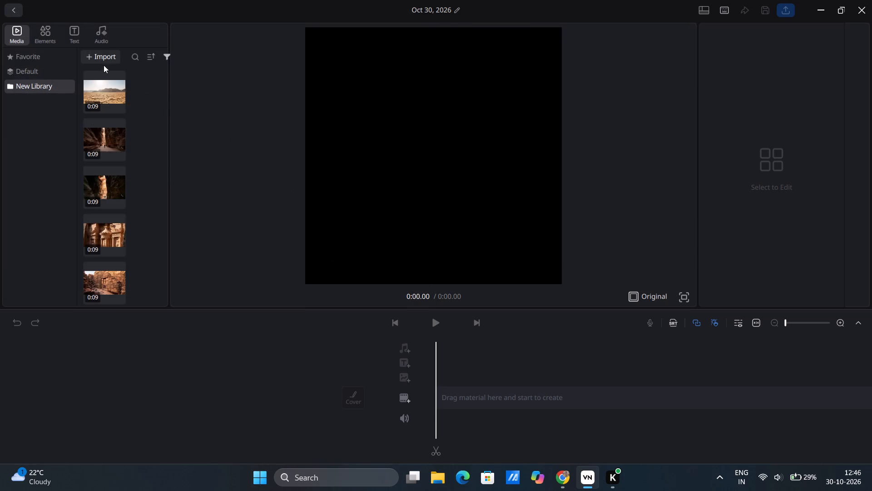
Import video 26 from the Downloads folder's Today group into New Library.
left_click(98, 53)
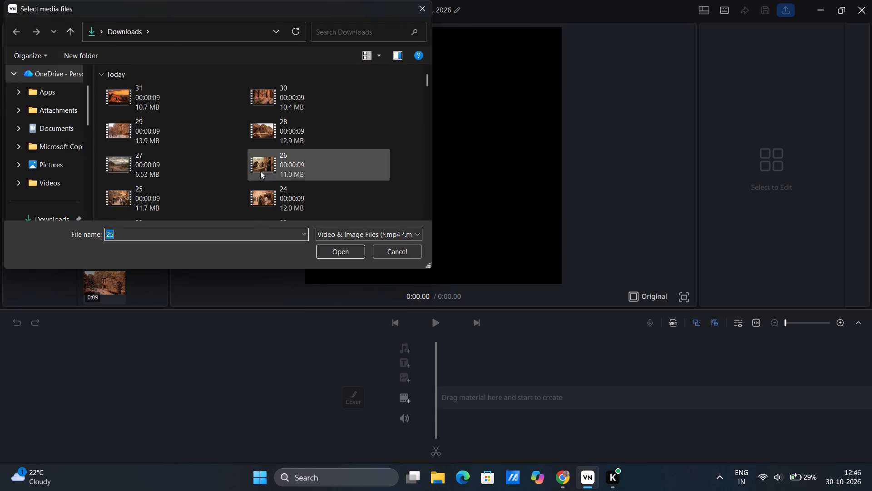
left_click(268, 170)
left_click(352, 254)
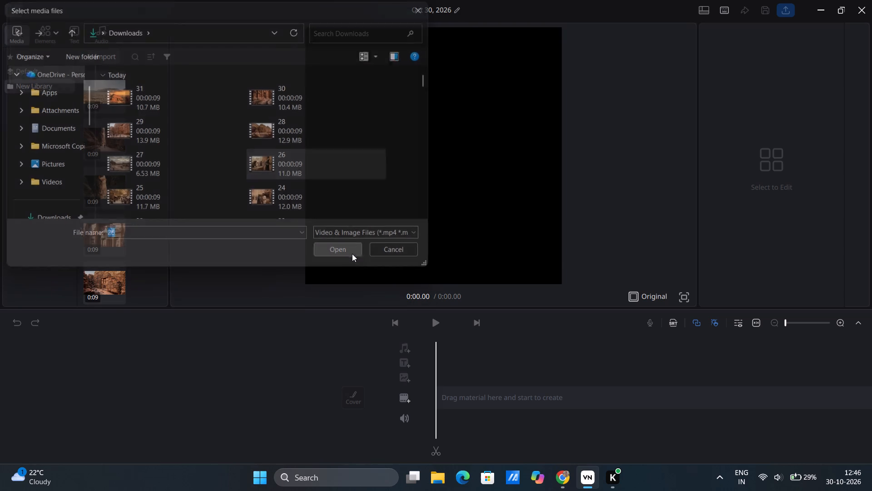
Import video 27 from the Downloads folder's Today group into New Library.
left_click(107, 61)
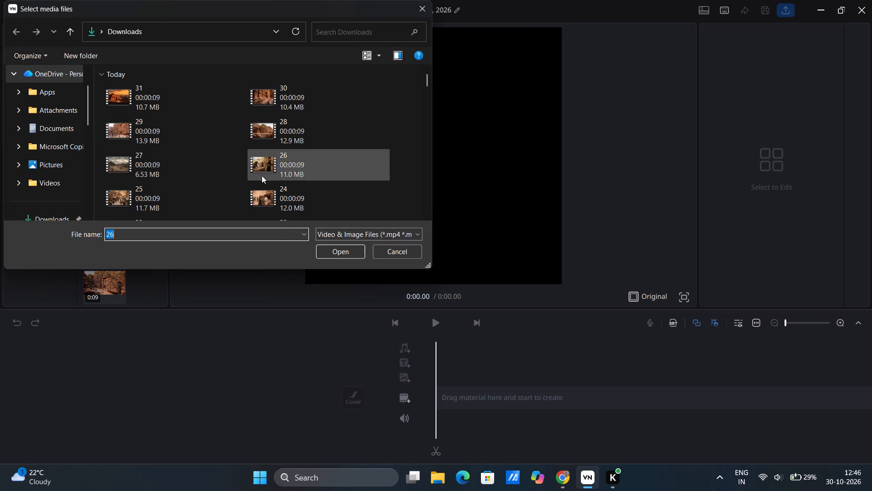
left_click(166, 161)
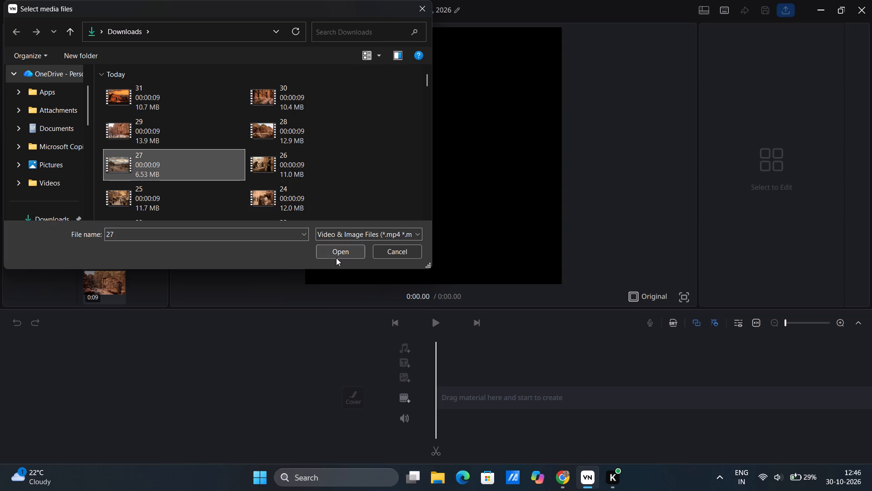
left_click(336, 258)
Import video 28 from the Downloads folder's Today group into New Library.
left_click(99, 54)
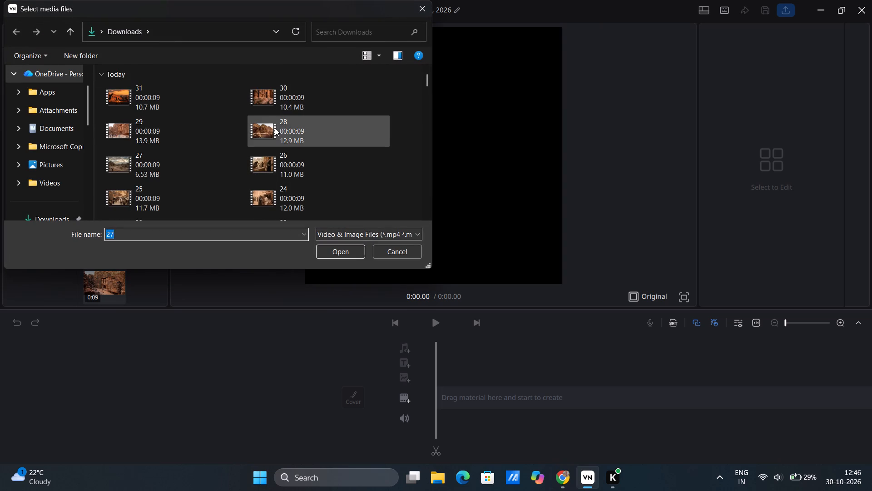
left_click(275, 128)
left_click(351, 252)
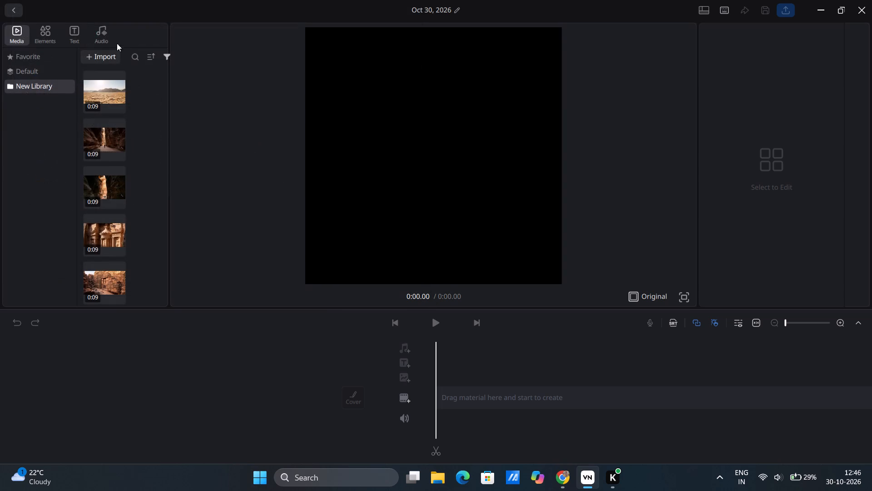
Import video 29 from the Downloads folder's Today group into New Library.
left_click(100, 58)
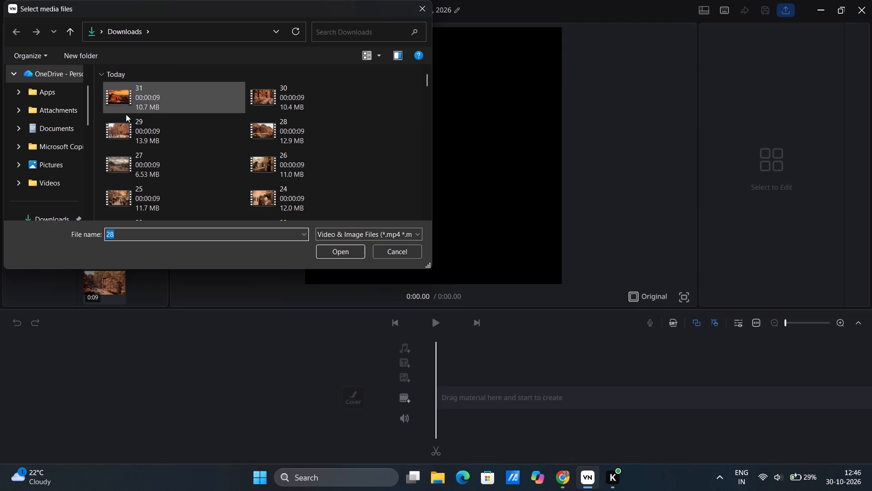
left_click(129, 122)
left_click(345, 251)
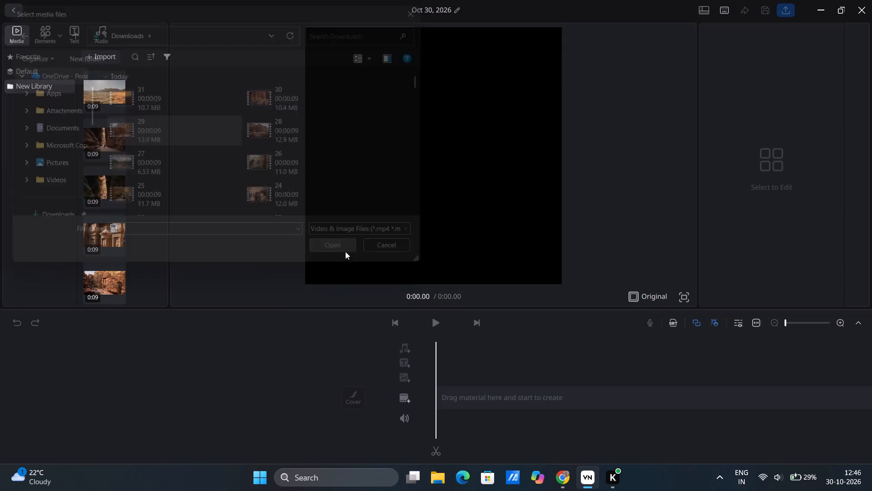
Import video 30 from the Downloads folder's Today group into New Library.
left_click(89, 53)
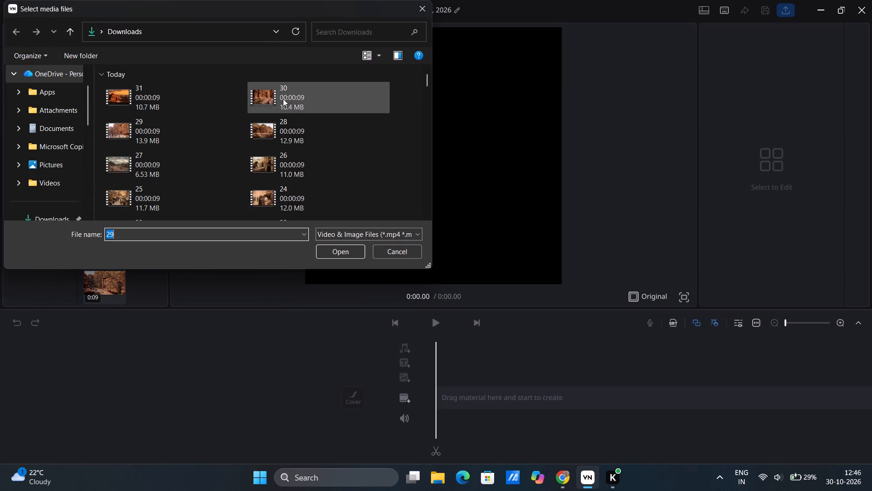
left_click(287, 100)
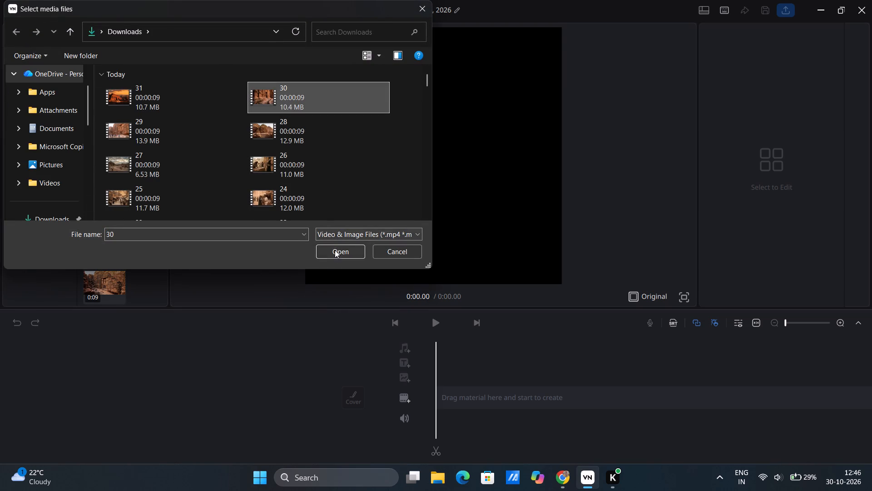
left_click(335, 252)
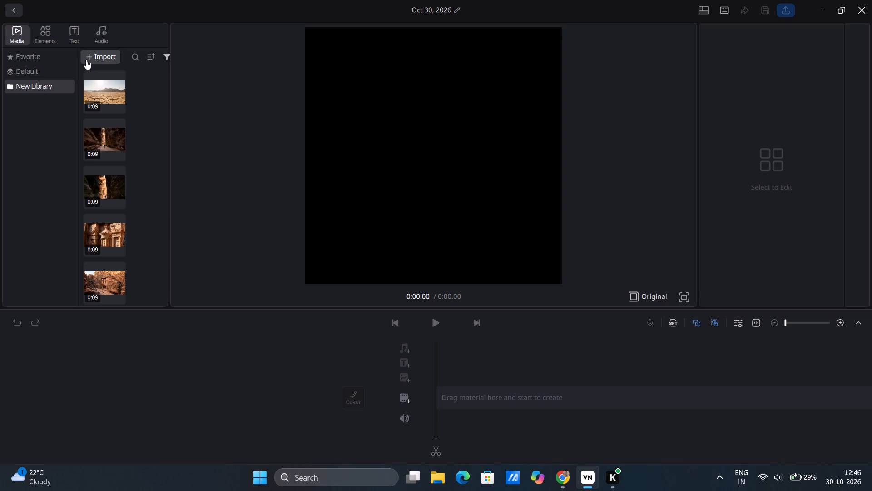
Import video 31 from the Downloads folder's Today group into New Library.
left_click(86, 60)
left_click(139, 96)
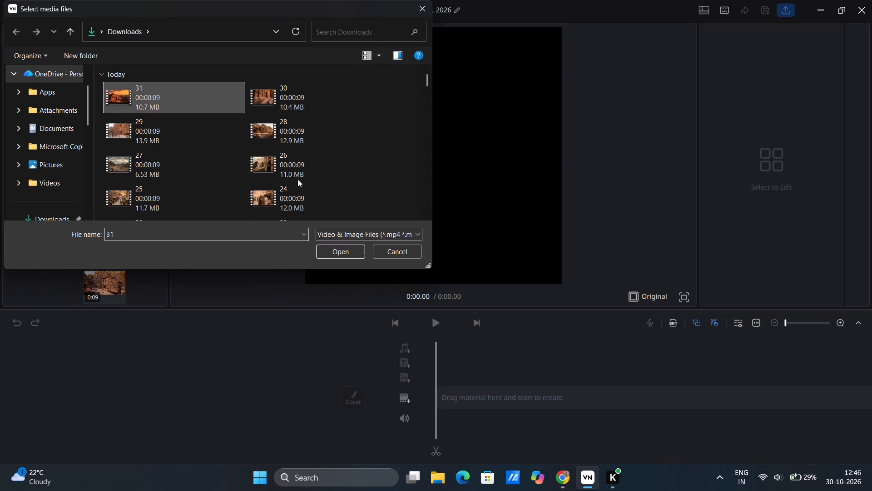
left_click(343, 255)
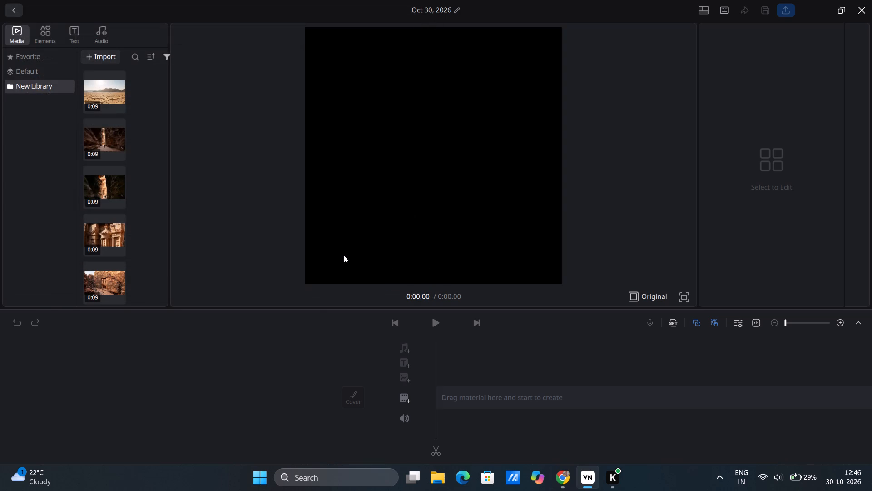
Place 1.mp4, the open desert clip from New Library, at the start of the empty main video track.
left_click(111, 95)
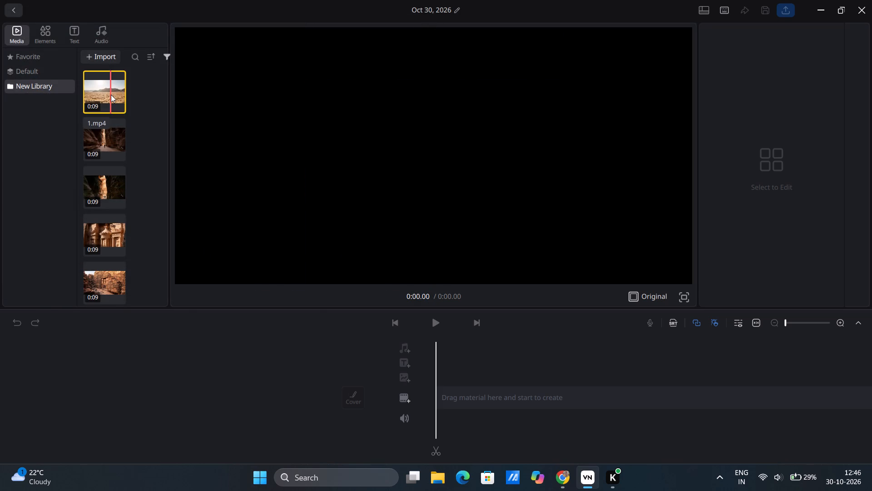
left_click_drag(111, 95, 466, 392)
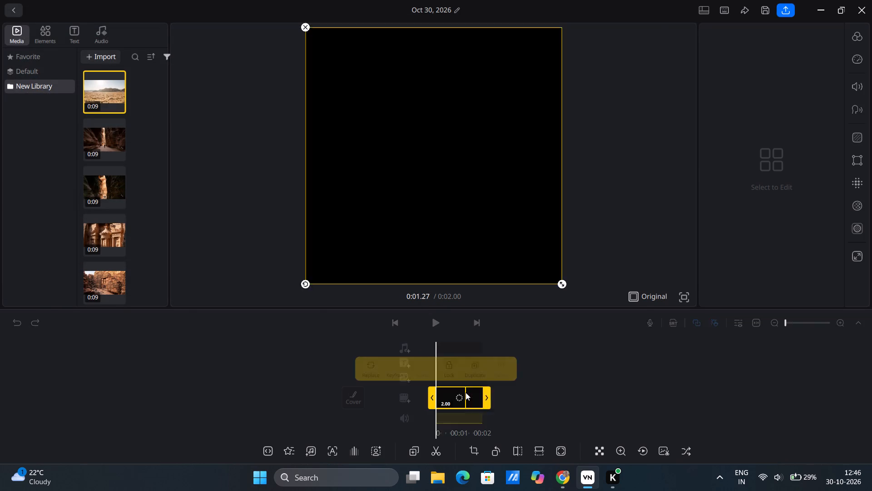
Append the second New Library clip, the narrow canyon passage, to the main video track right after 1.mp4.
left_click(108, 136)
left_click_drag(108, 136, 692, 390)
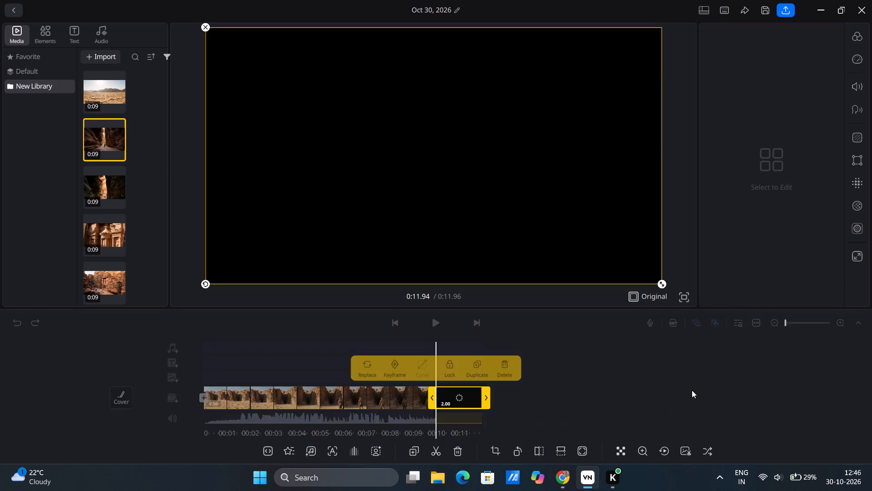
Append 3.mp4, the temple seen through the canyon gap, to the end of the main video track.
left_click(101, 185)
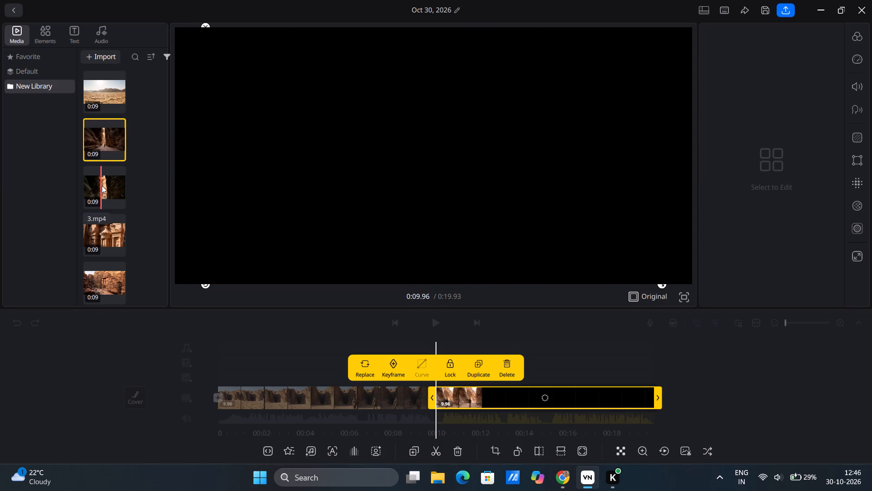
left_click_drag(95, 190, 131, 195)
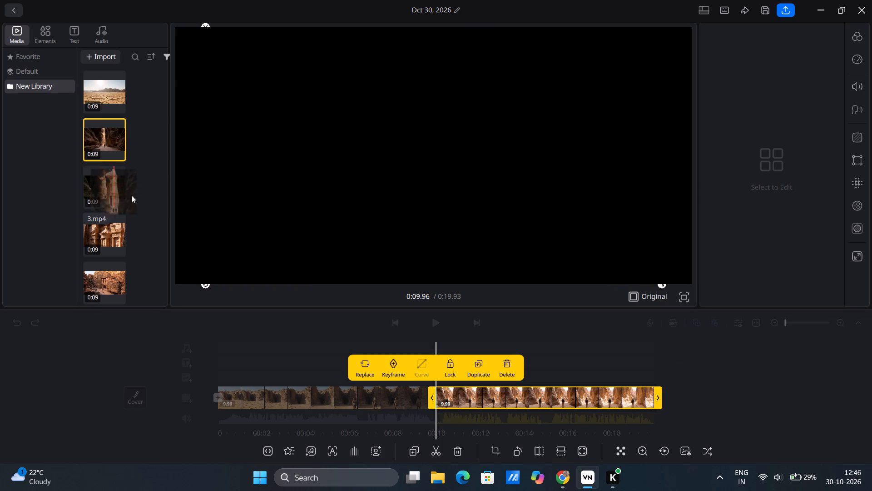
left_click_drag(131, 195, 683, 393)
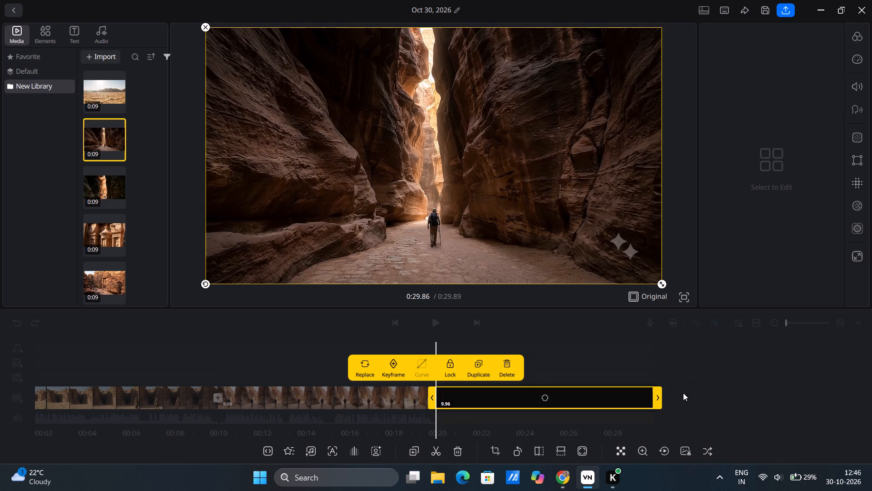
left_click(88, 177)
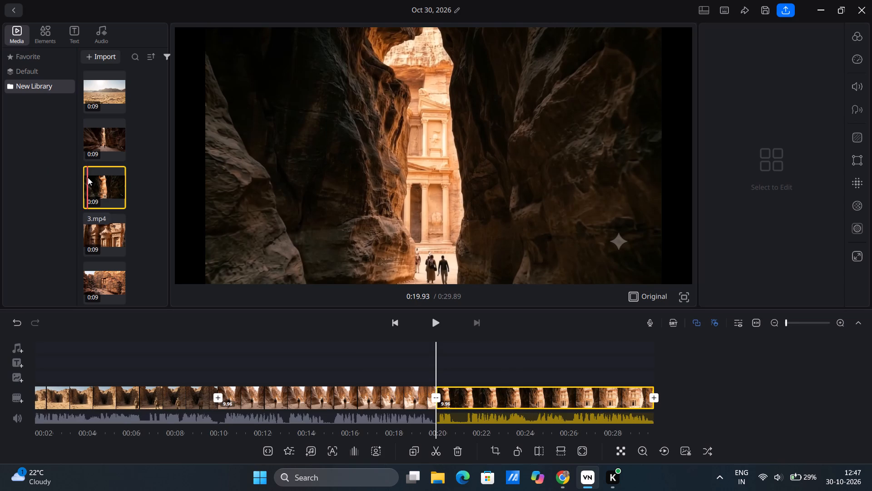
Append 4.mp4, the temple facade close-up, to the end of the main video track after 3.mp4.
left_click(100, 237)
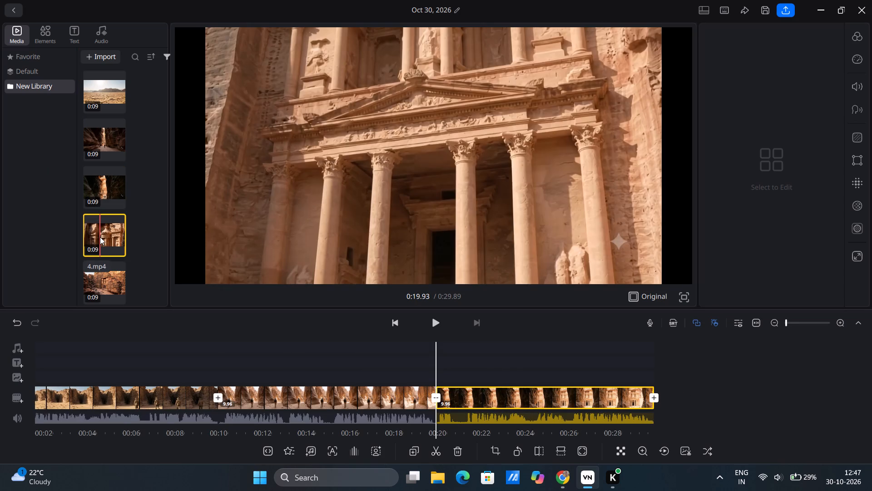
left_click_drag(100, 237, 713, 398)
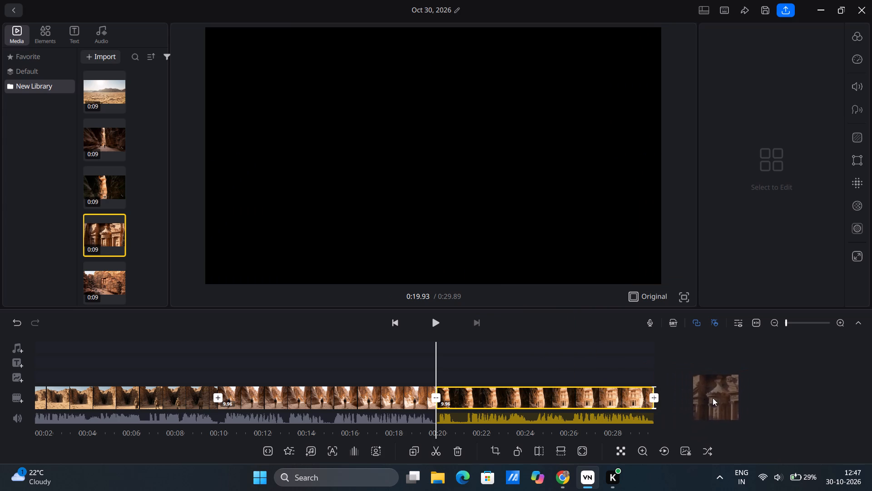
left_click_drag(713, 398, 687, 401)
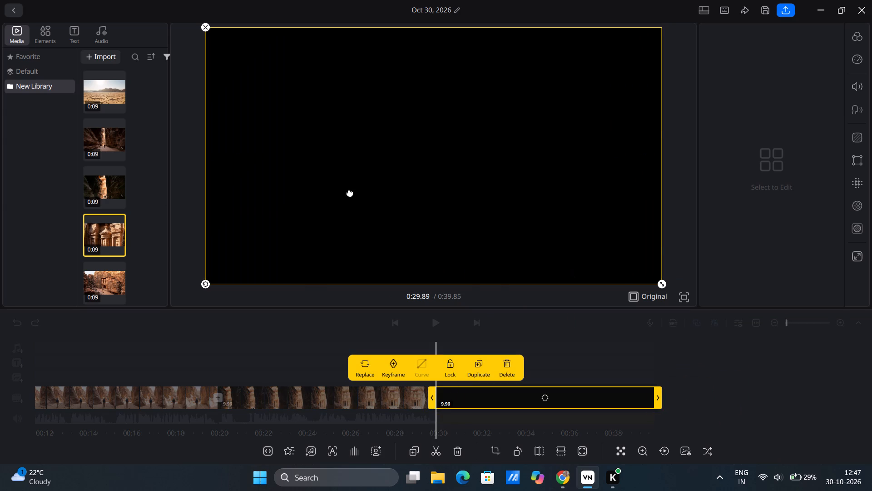
Append 5.mp4, the high view of the temple square, to the end of the main video track after 4.mp4.
left_click(109, 285)
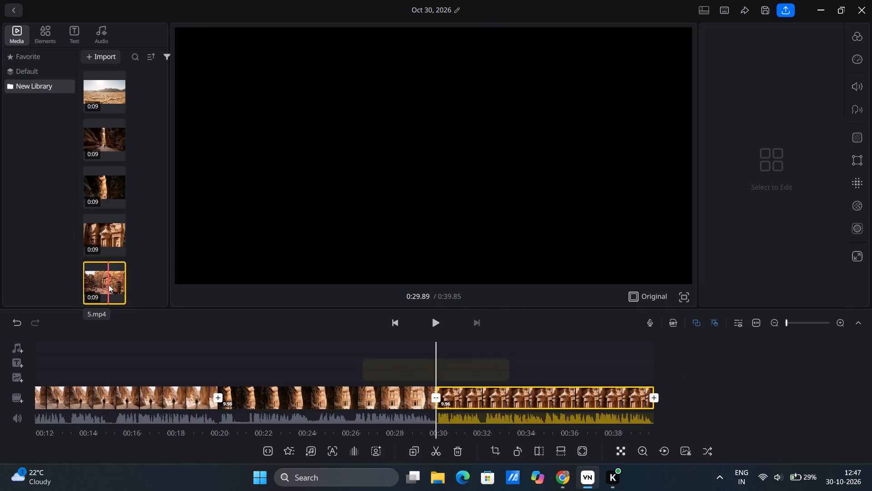
left_click_drag(109, 285, 635, 390)
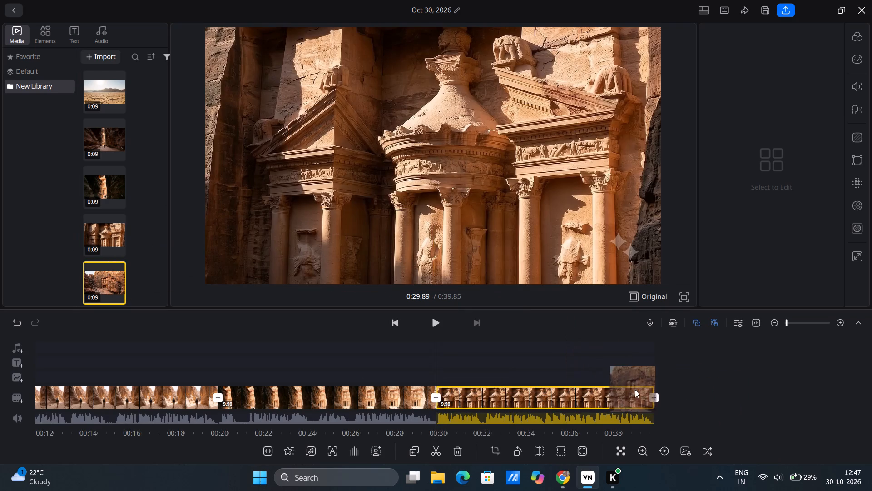
left_click_drag(635, 390, 680, 397)
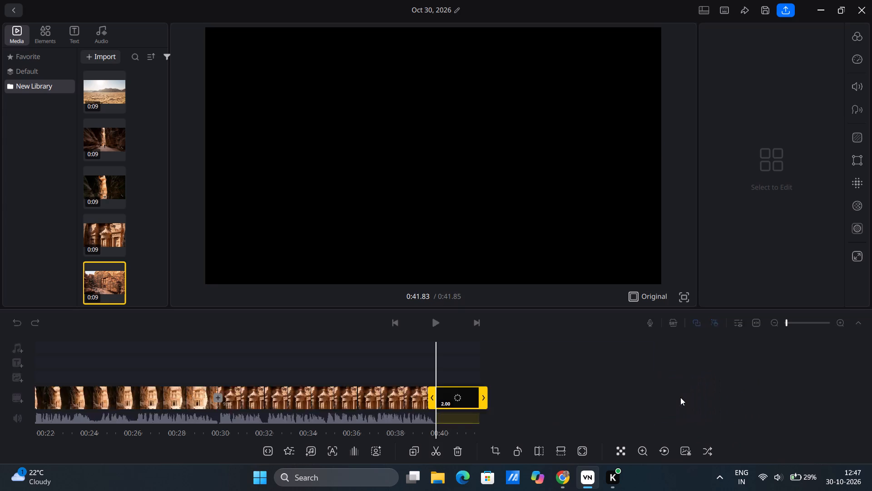
Append the sixth New Library clip, the men leading camels, to the main video track after 5.mp4.
scroll(170, 163, "down", 1)
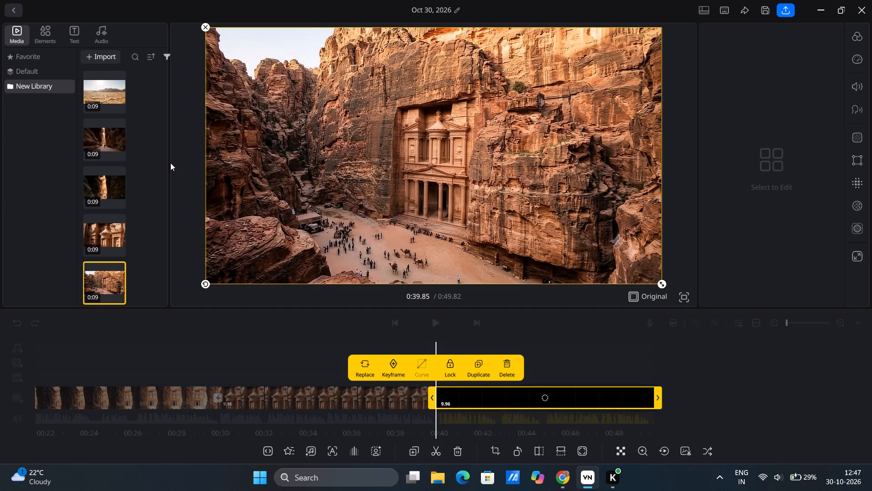
scroll(143, 182, "down", 2)
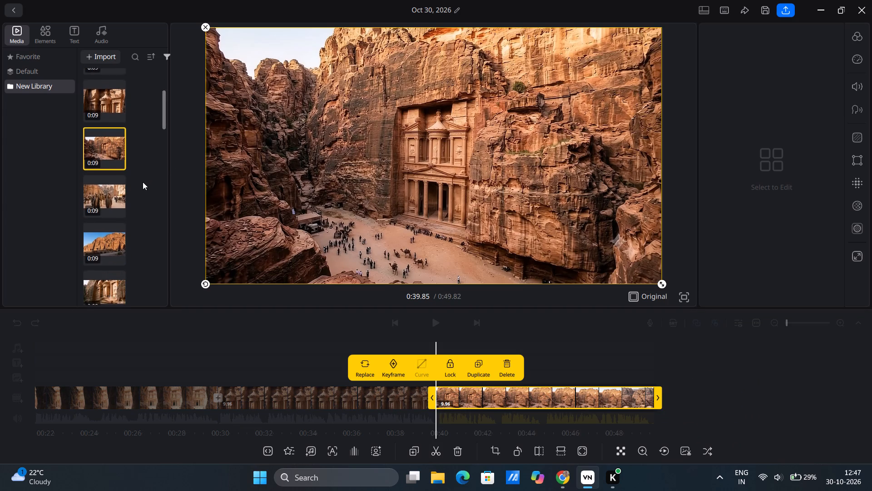
scroll(143, 182, "down", 2)
left_click(107, 154)
left_click_drag(107, 154, 689, 394)
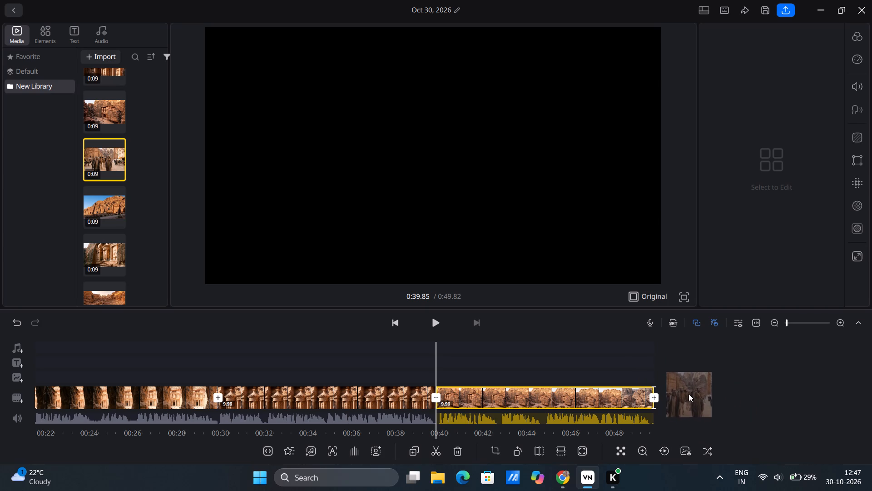
left_click_drag(689, 394, 687, 394)
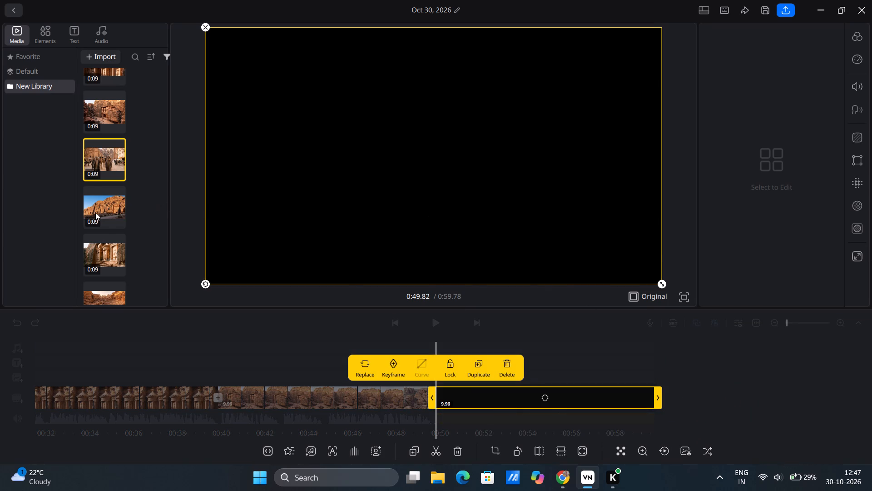
Append 7.mp4, the cliff tombs under a blue sky, to the main video track after the camel clip.
left_click(94, 212)
left_click_drag(94, 212, 726, 304)
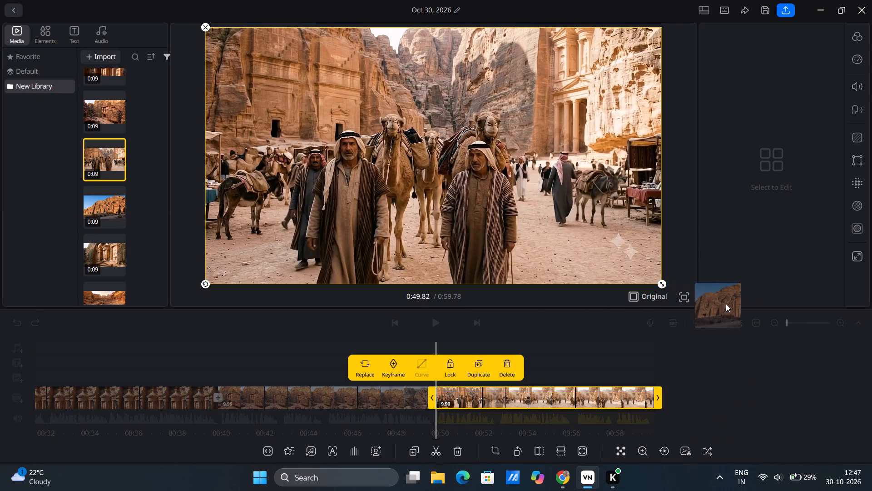
left_click_drag(726, 304, 689, 407)
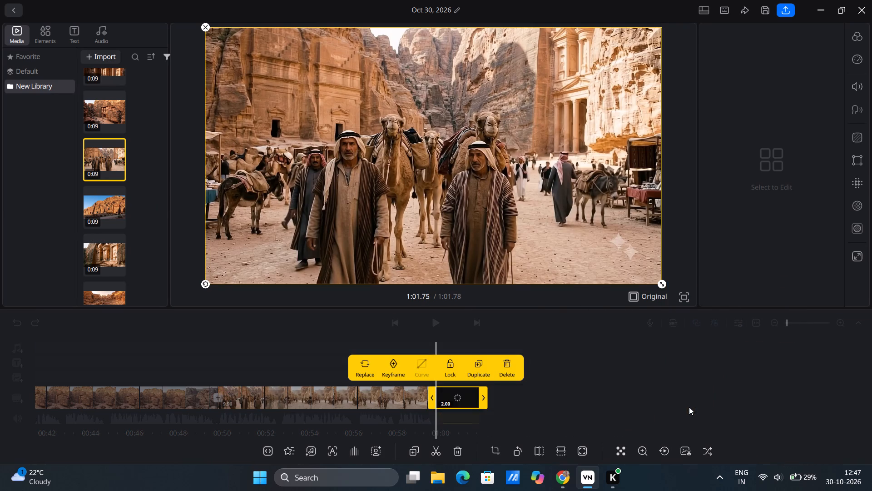
left_click(89, 208)
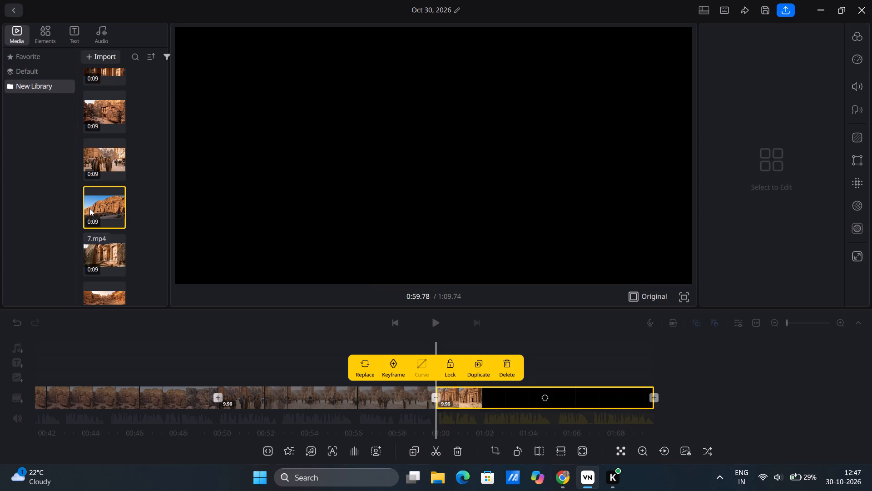
left_click_drag(89, 208, 130, 204)
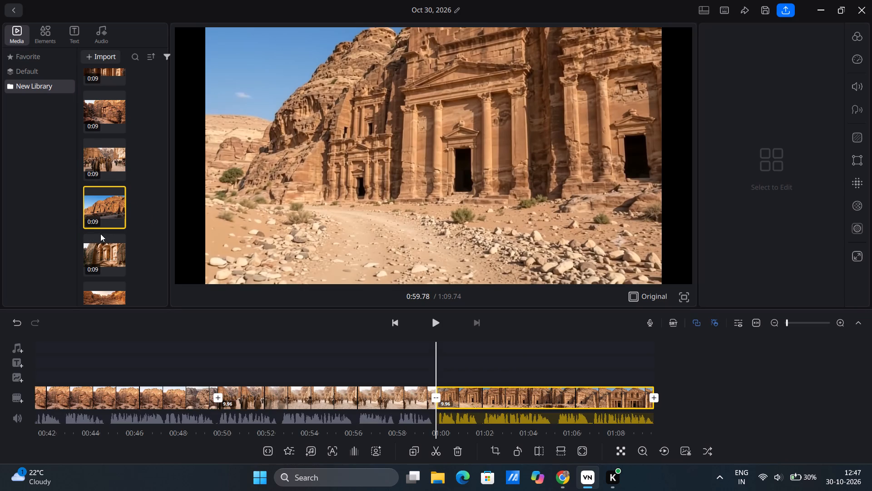
Append 8.mp4, the carved temple facade in the rock, to the end of the main video track after 7.mp4.
left_click(105, 254)
left_click_drag(105, 254, 670, 383)
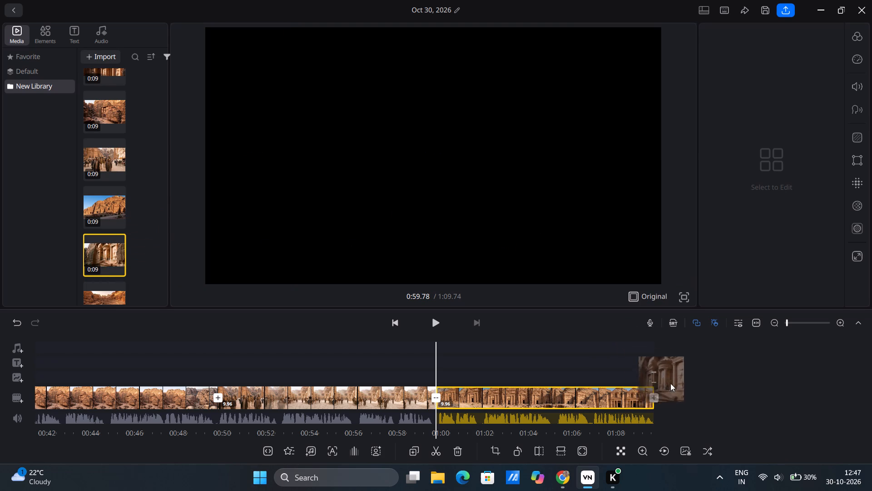
left_click_drag(670, 383, 686, 396)
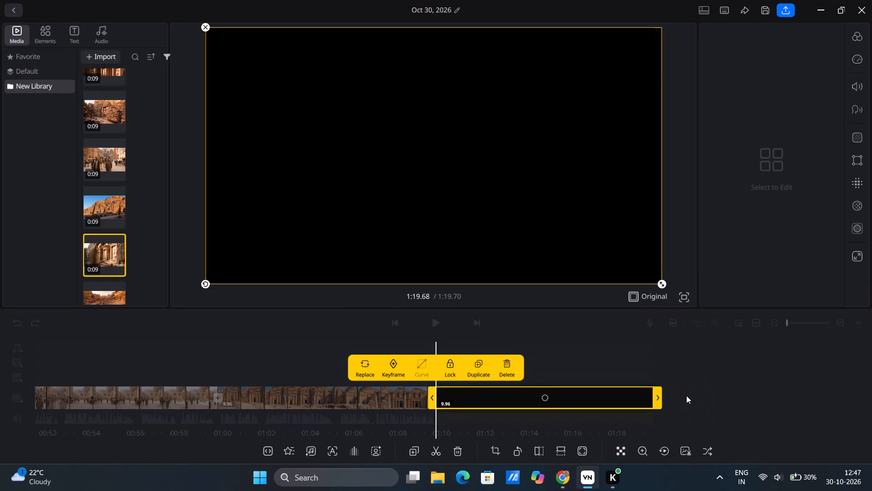
Append 9.mp4, the rock-cut amphitheatre, to the end of the main video track after 8.mp4.
scroll(98, 276, "down", 1)
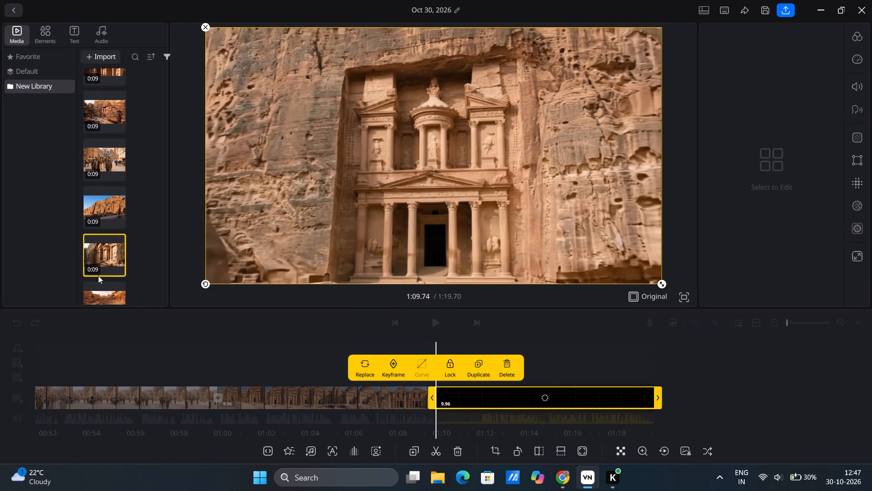
scroll(98, 276, "down", 2)
left_click(89, 231)
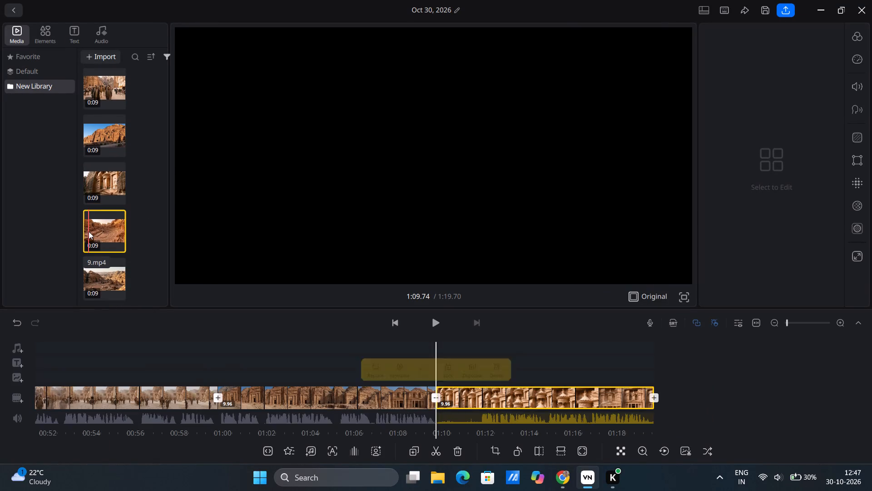
left_click_drag(89, 231, 698, 390)
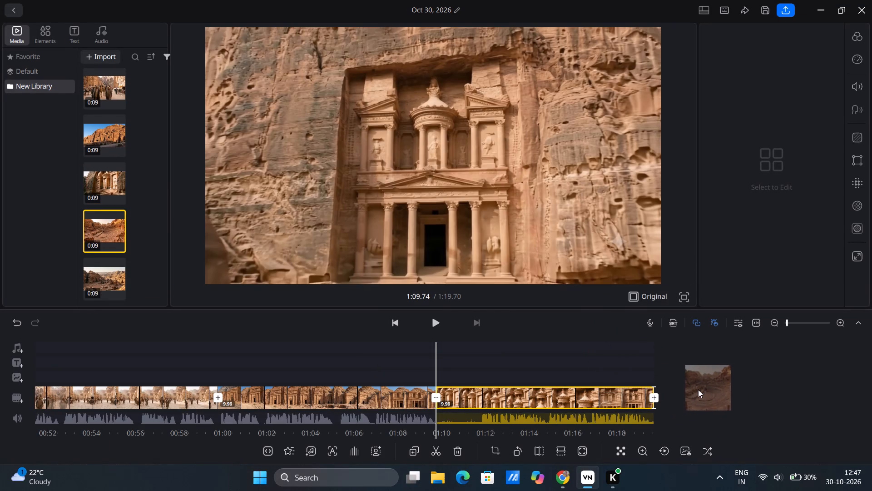
left_click_drag(698, 390, 686, 395)
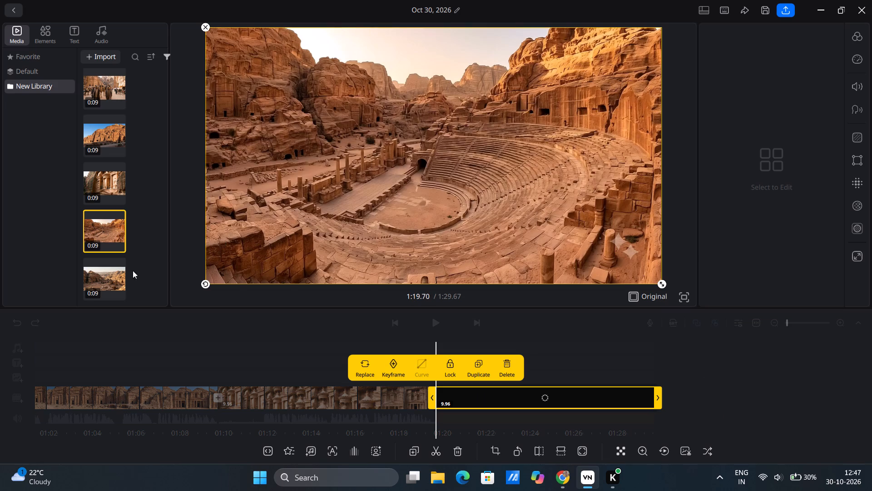
Append 10.mp4, the high view over the desert valley, to the end of the main video track after 9.mp4.
left_click(97, 271)
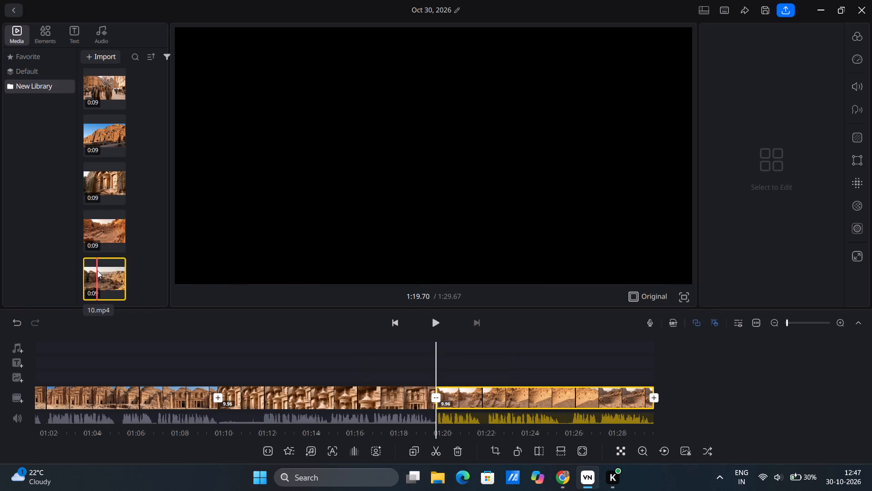
left_click_drag(97, 271, 695, 414)
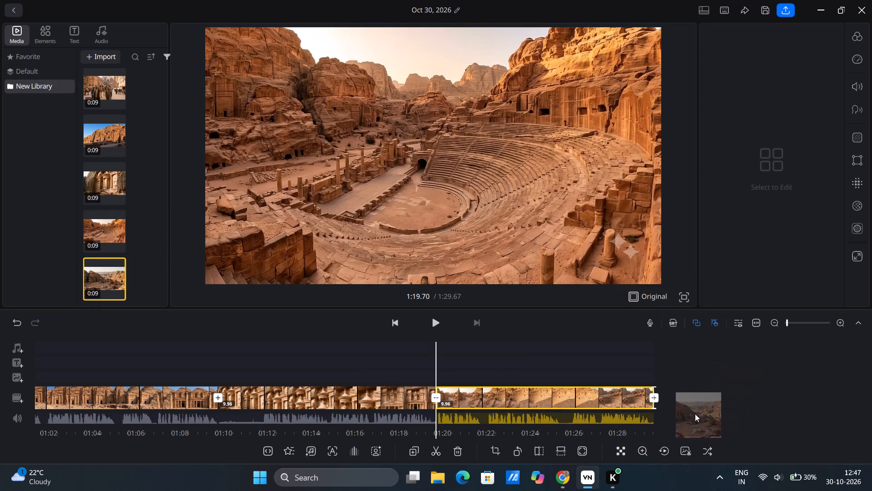
left_click_drag(695, 414, 690, 404)
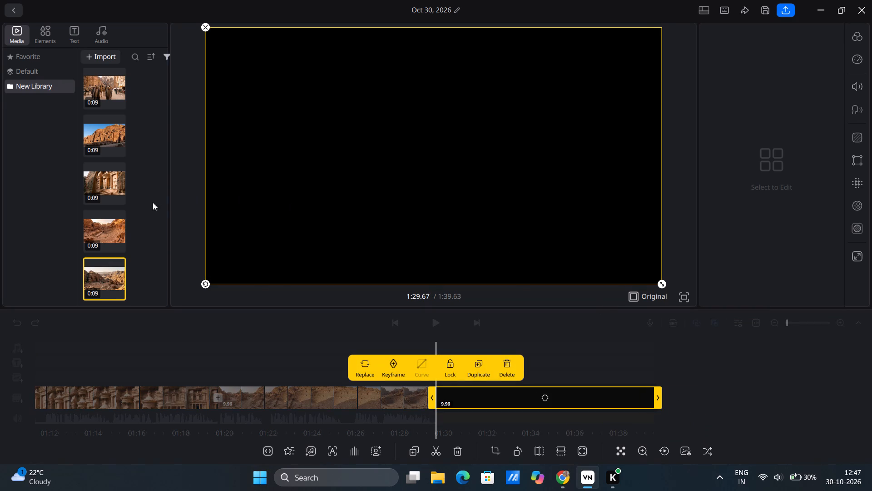
Append 11.mp4, the sunlit plateau with a shaded gorge, to the end of the main video track after 10.mp4.
scroll(116, 231, "down", 4)
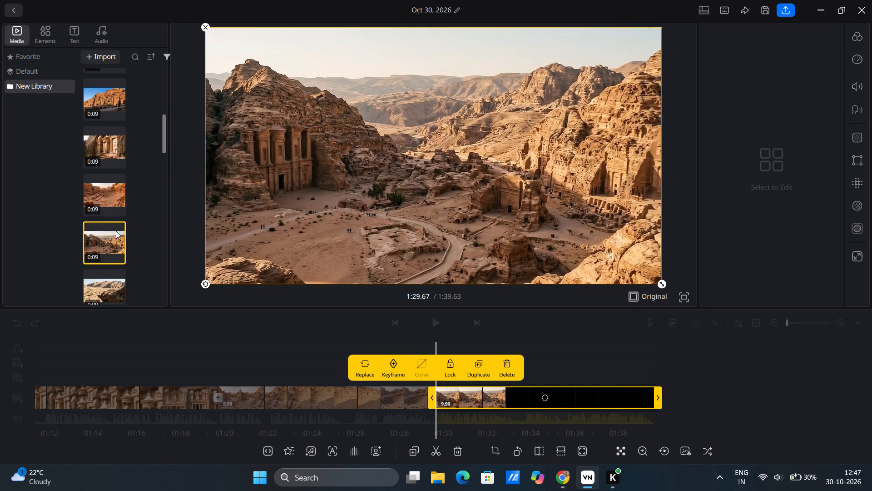
left_click(91, 145)
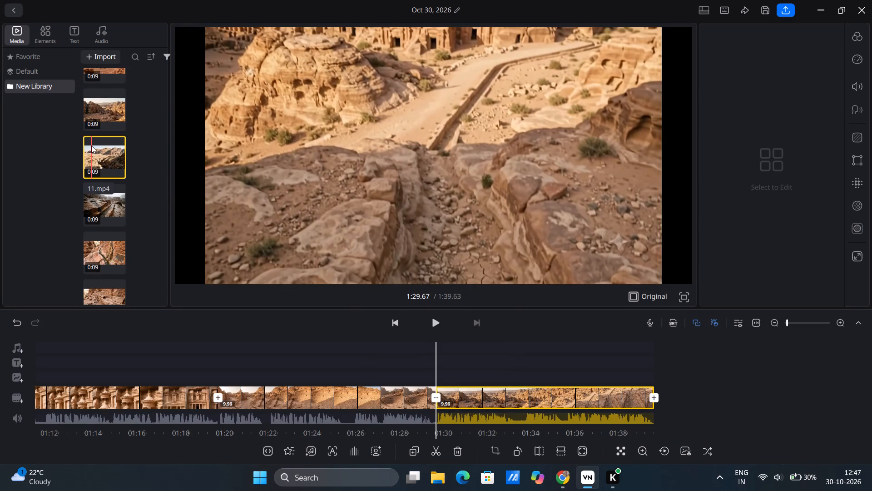
left_click_drag(91, 145, 684, 387)
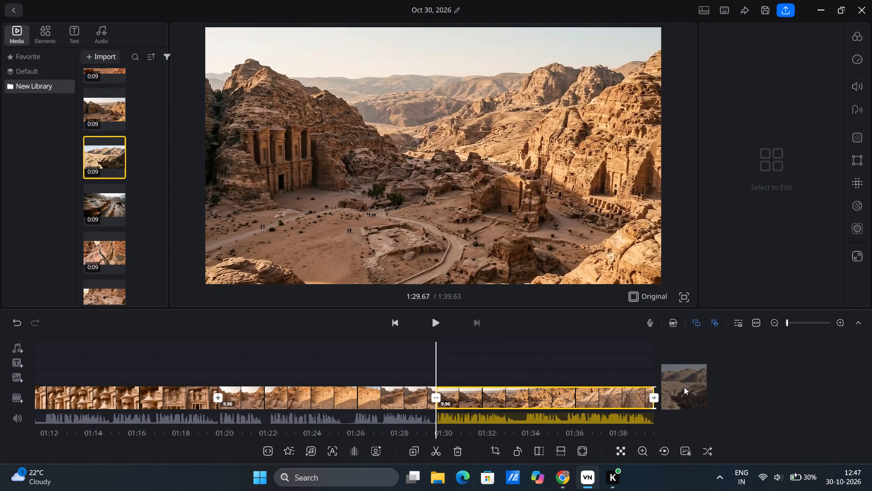
Append 12.mp4, the wet rock slopes under a cloudy sky, to the end of the main video track after 11.mp4.
left_click(102, 206)
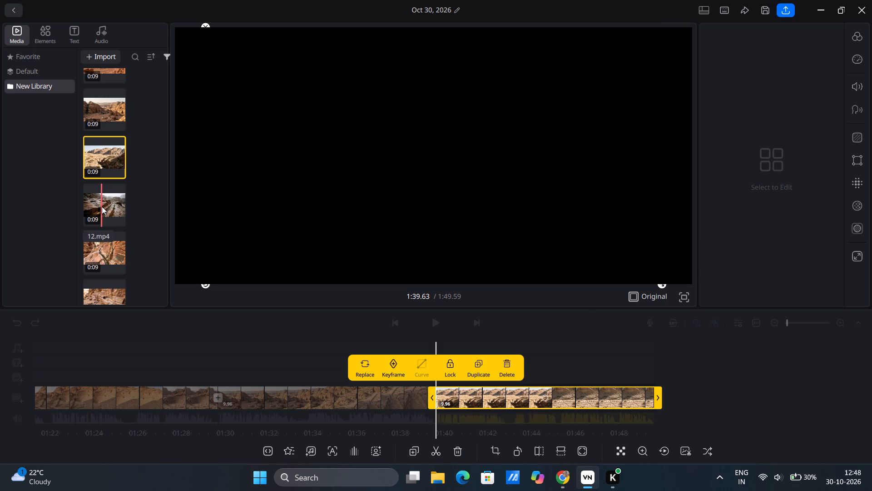
left_click_drag(102, 206, 728, 405)
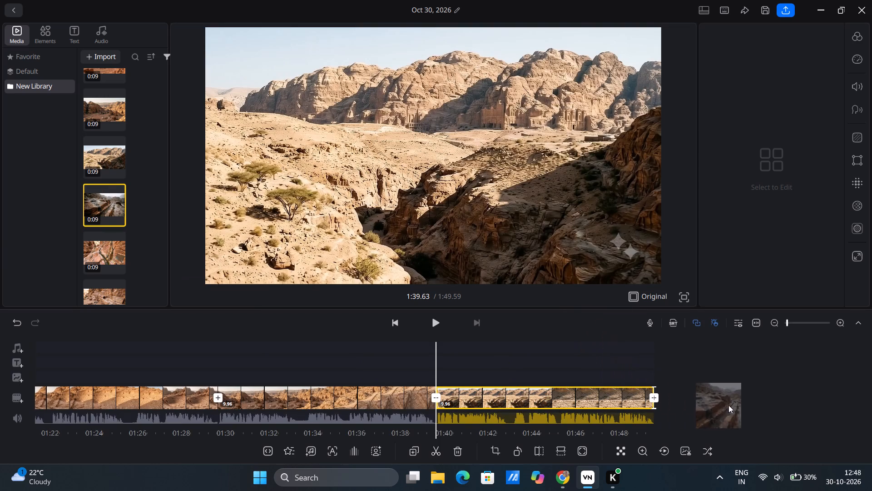
left_click_drag(728, 405, 707, 406)
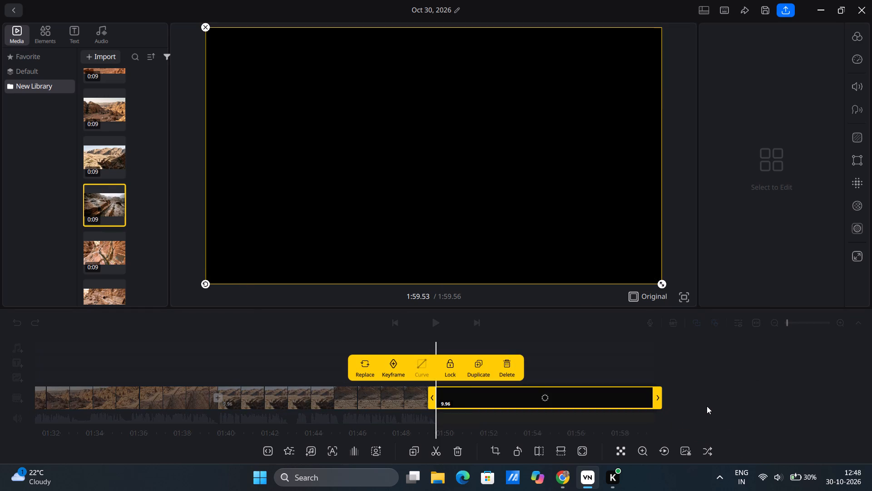
Append the canyon stream clip with the metal plaque, next in New Library, to the main video track after 12.mp4.
left_click(112, 243)
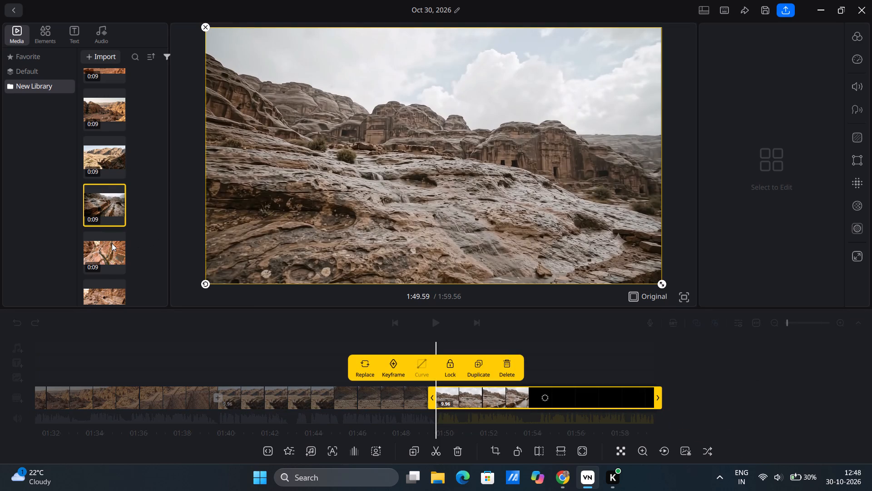
left_click_drag(112, 243, 706, 404)
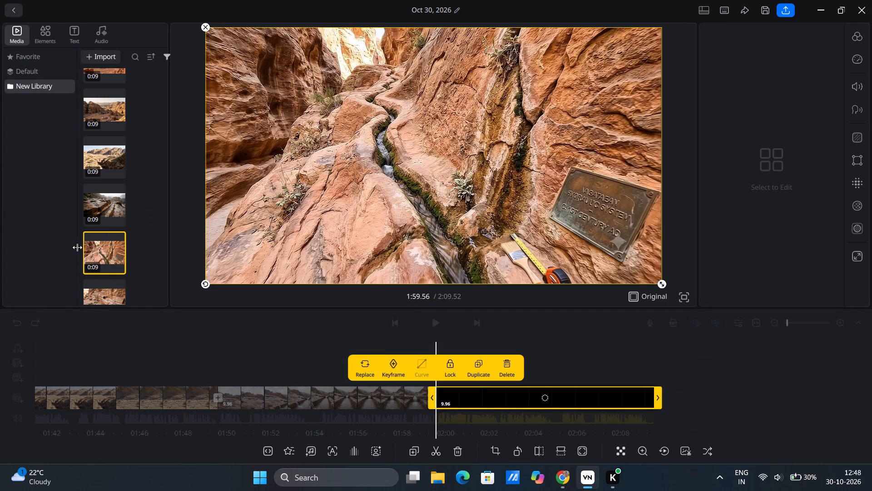
Append the clip of the clay water conduits and digging tools to the main video track after the canyon stream clip.
scroll(98, 245, "down", 3)
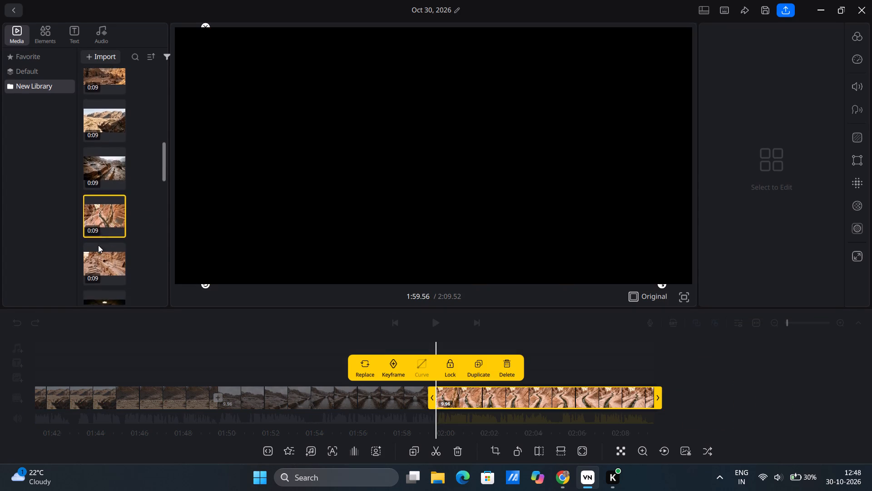
scroll(98, 245, "down", 4)
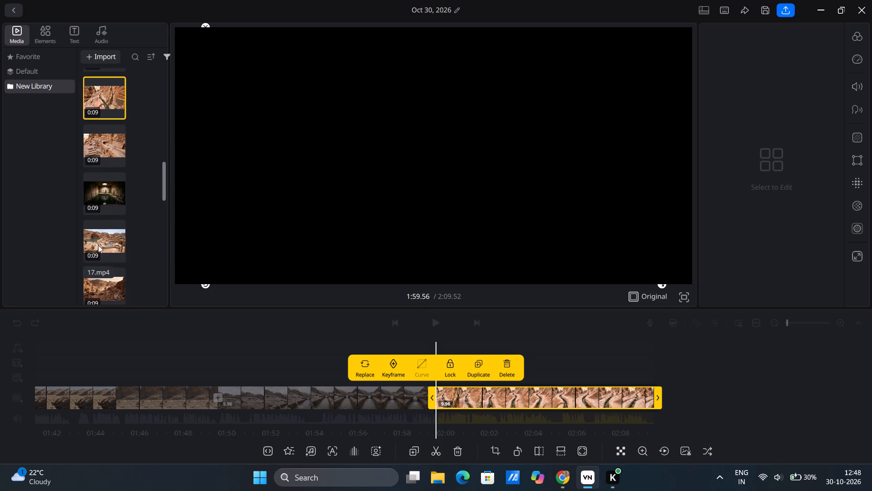
left_click(94, 142)
left_click_drag(94, 142, 689, 388)
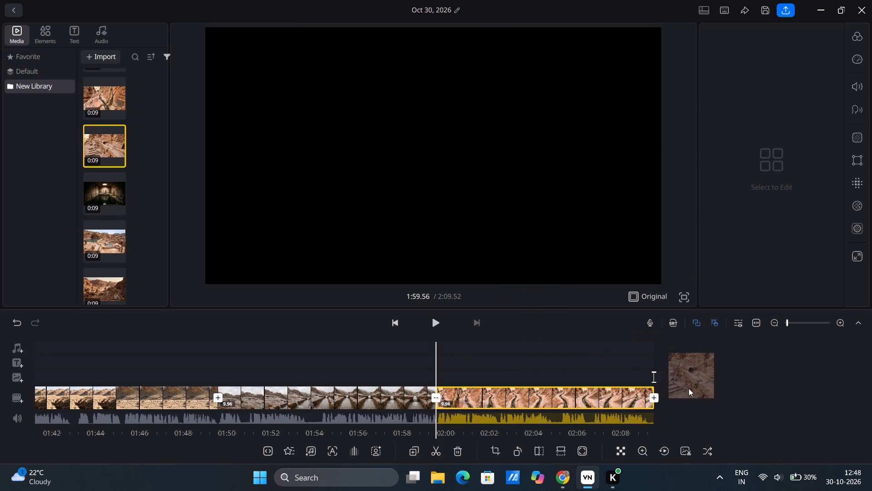
left_click_drag(689, 388, 683, 397)
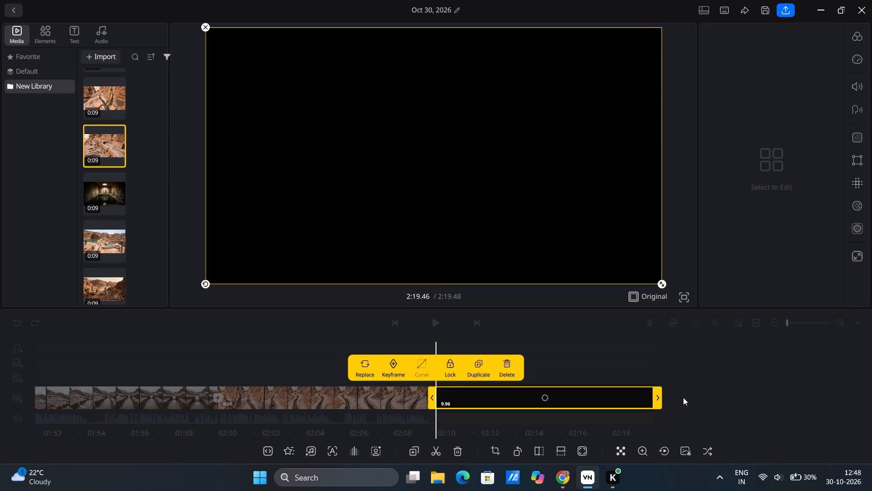
Append the dark underground cistern clip to the main video track after the water conduits clip.
left_click(94, 195)
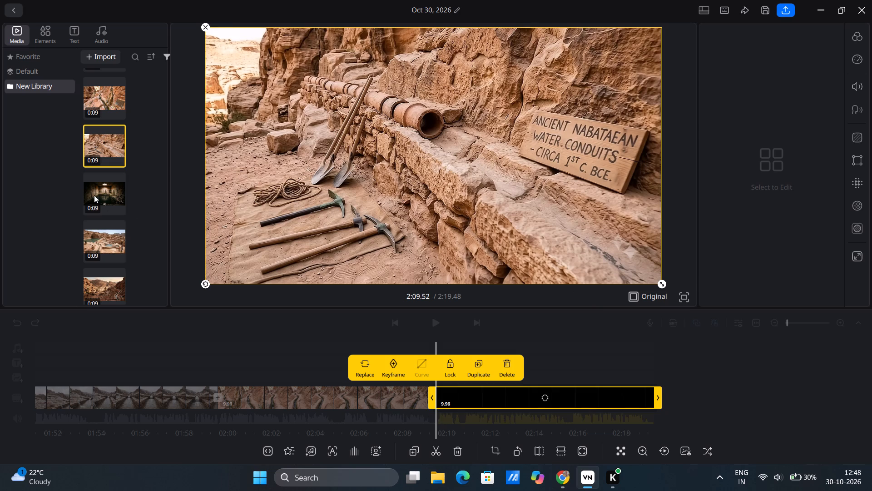
left_click_drag(94, 195, 707, 414)
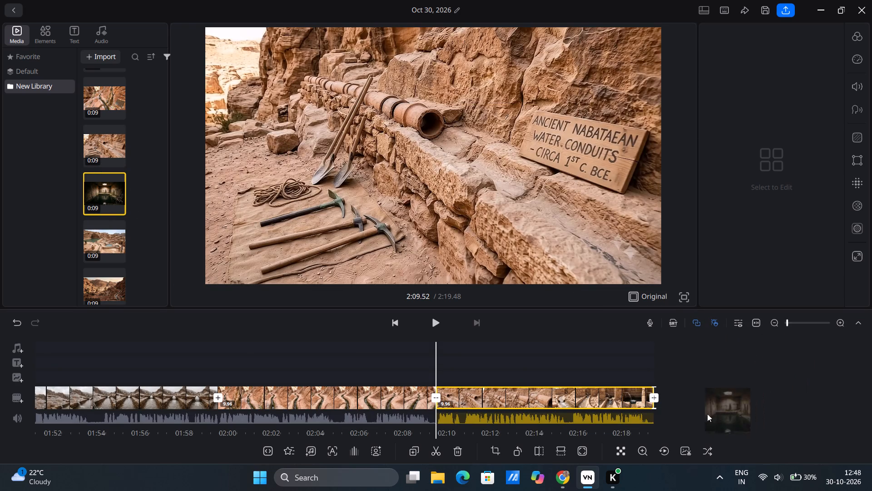
left_click_drag(707, 414, 685, 406)
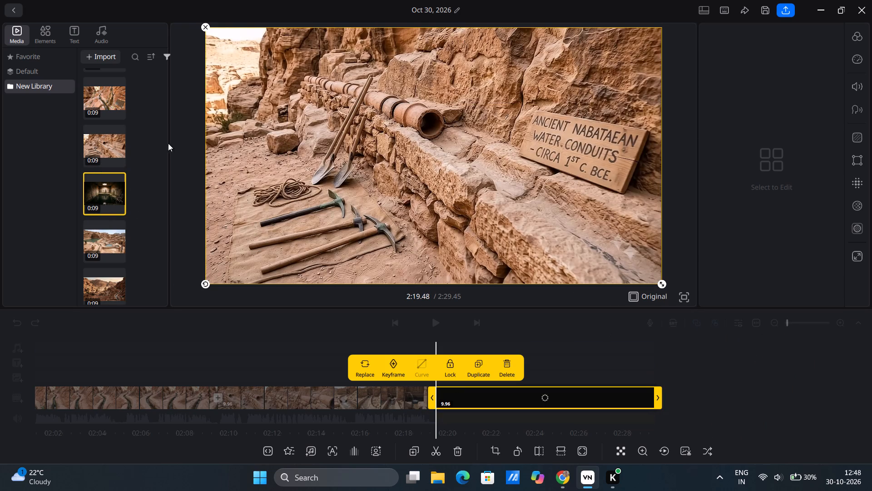
Append 17.mp4, the settlement with water pools and channels, to the main video track after the cistern clip.
left_click(97, 238)
left_click_drag(97, 238, 265, 215)
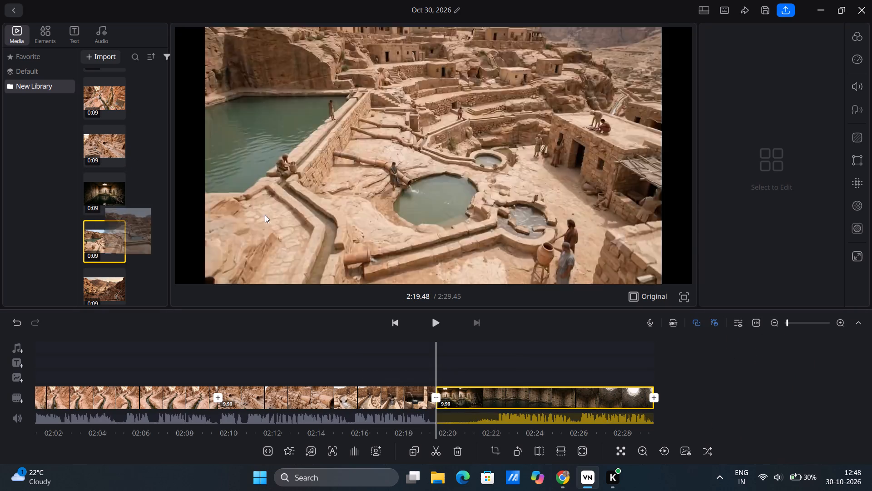
left_click_drag(265, 215, 695, 407)
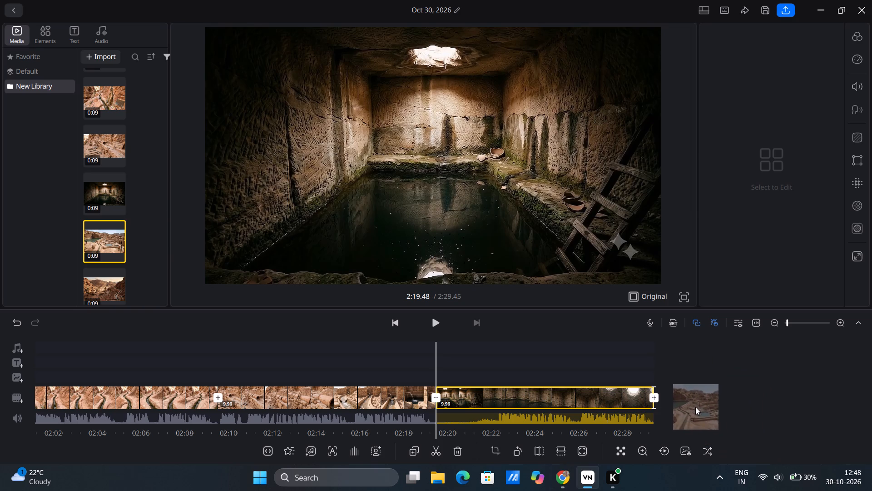
left_click_drag(695, 407, 695, 408)
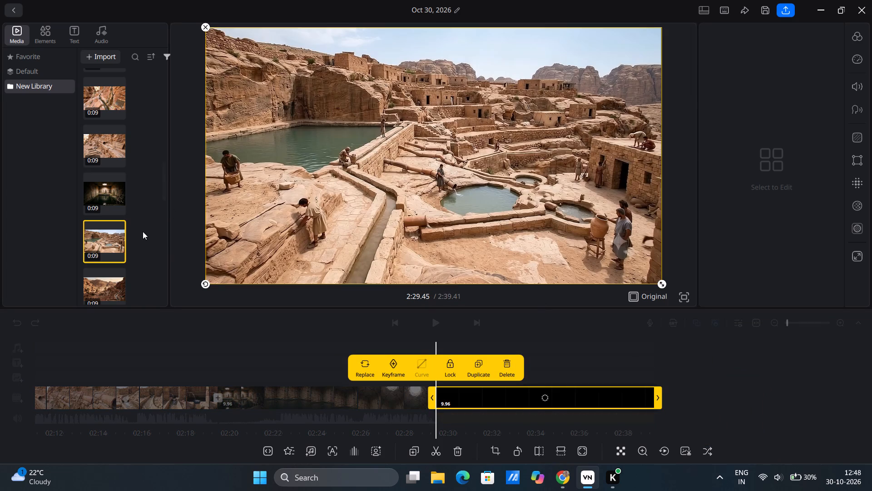
Append 18.mp4, the desert village with palms and winding water channels, to the main video track after 17.mp4.
scroll(101, 239, "down", 3)
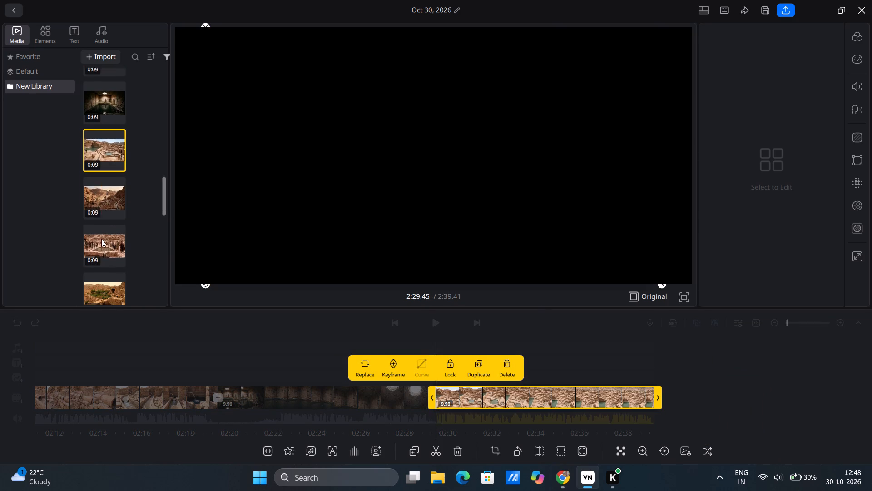
scroll(101, 239, "down", 1)
left_click(95, 170)
left_click_drag(95, 170, 221, 171)
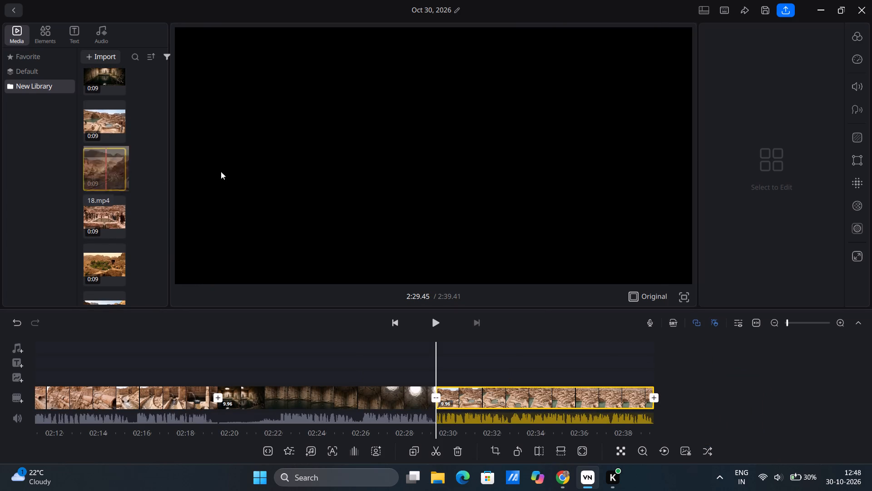
left_click_drag(221, 171, 679, 399)
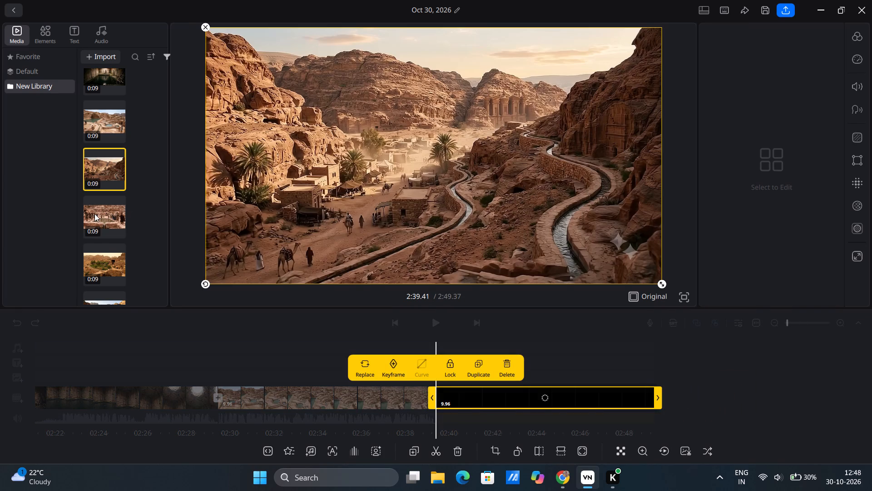
Append the clip listed between 18.mp4 and 20.mp4 in New Library to the main video track after 18.mp4.
left_click(94, 214)
left_click_drag(94, 214, 547, 261)
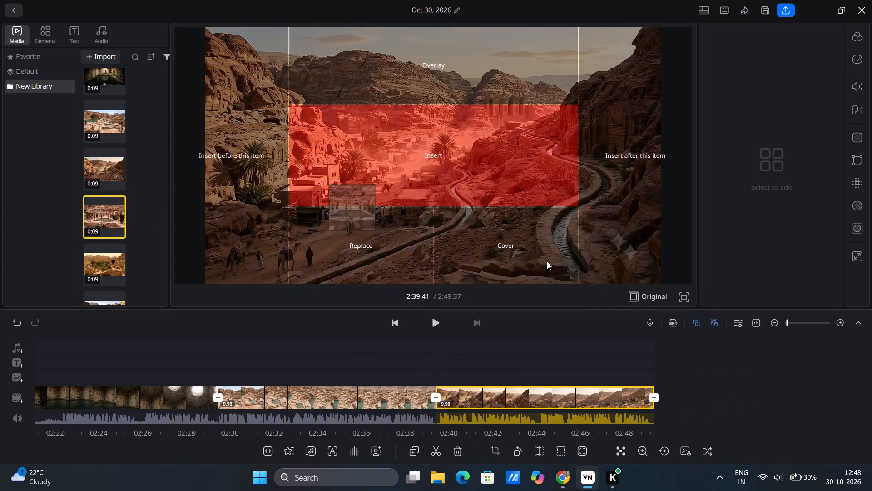
left_click_drag(547, 261, 688, 405)
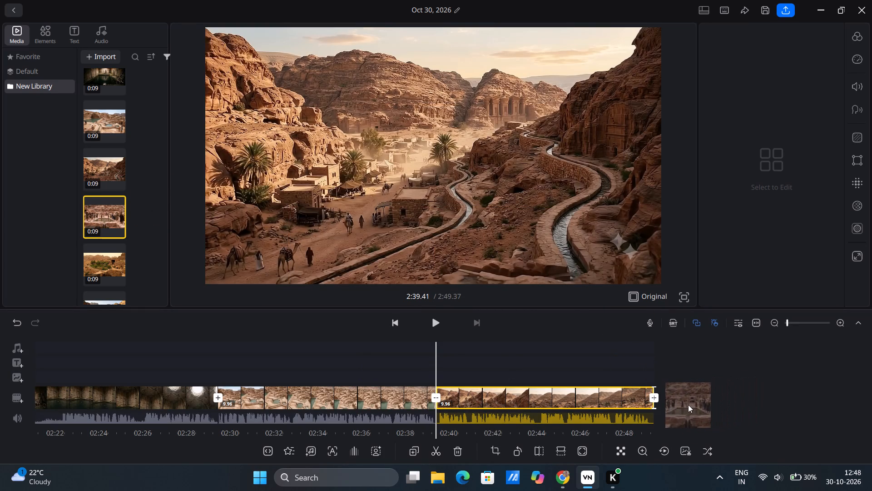
Append 20.mp4, the terraced garden with a stone water channel, to the end of the main video track.
left_click(92, 258)
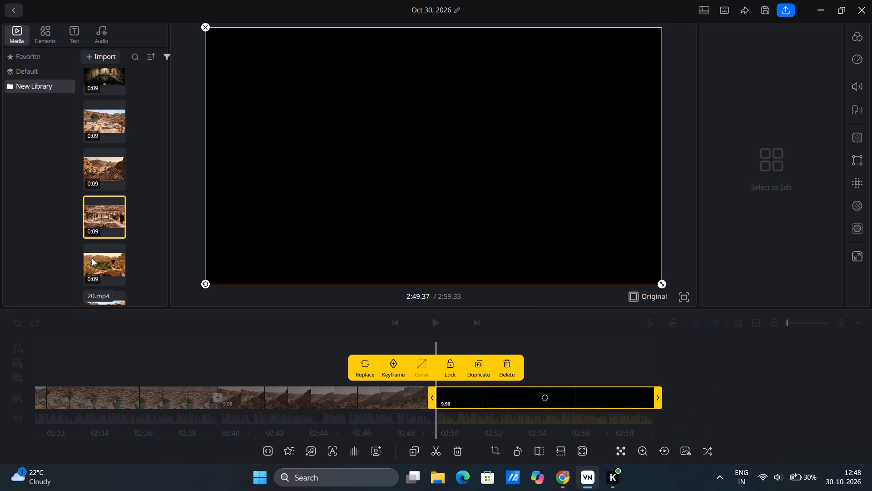
left_click_drag(92, 258, 724, 344)
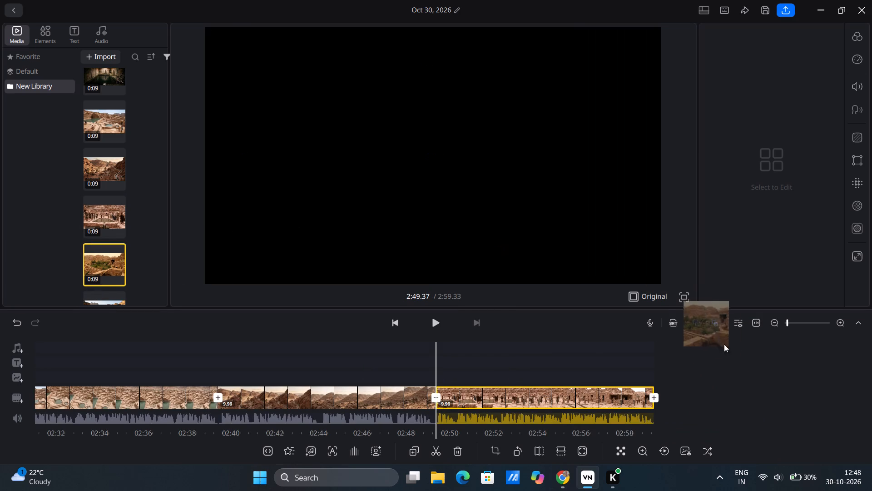
left_click_drag(724, 344, 697, 398)
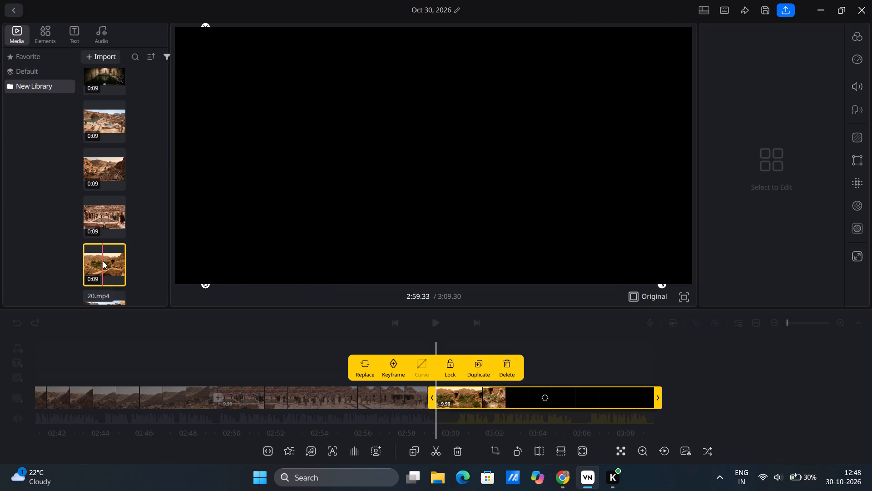
Append 21.mp4, the canyon with a stone canal and dam, to the main video track after 20.mp4.
scroll(103, 261, "down", 7)
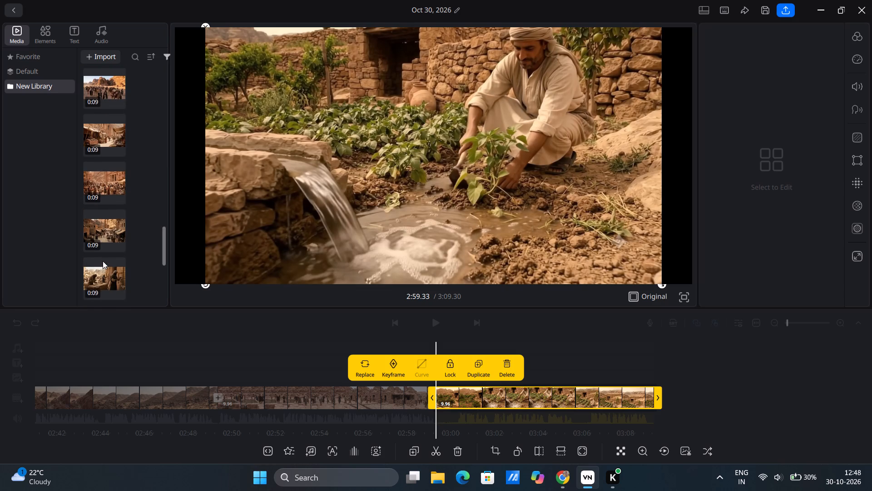
scroll(103, 261, "down", 1)
scroll(103, 261, "up", 2)
left_click(89, 102)
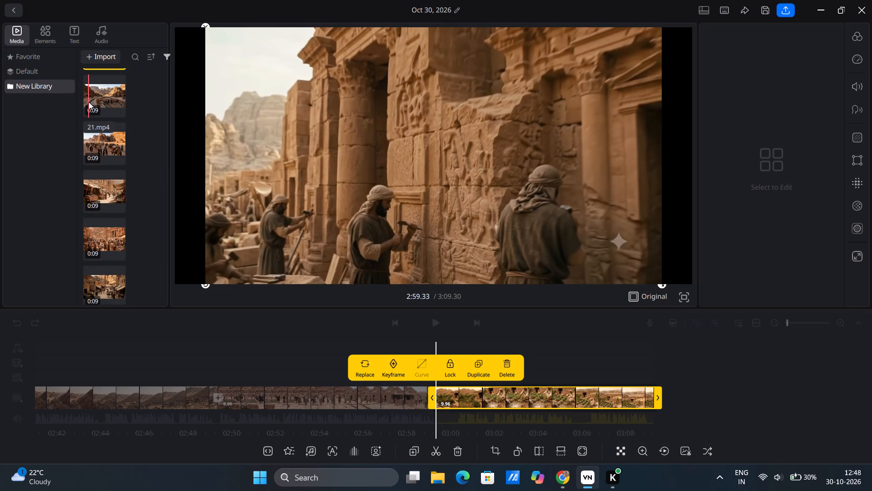
left_click_drag(89, 102, 659, 345)
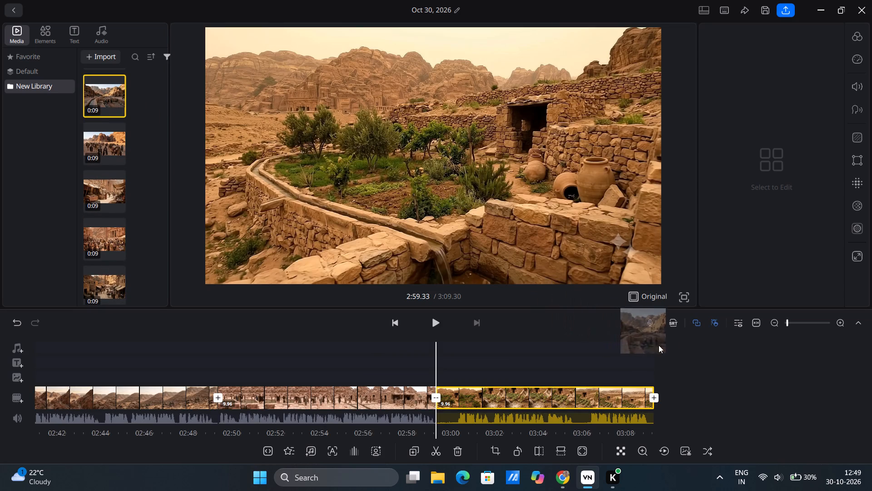
left_click_drag(659, 345, 686, 398)
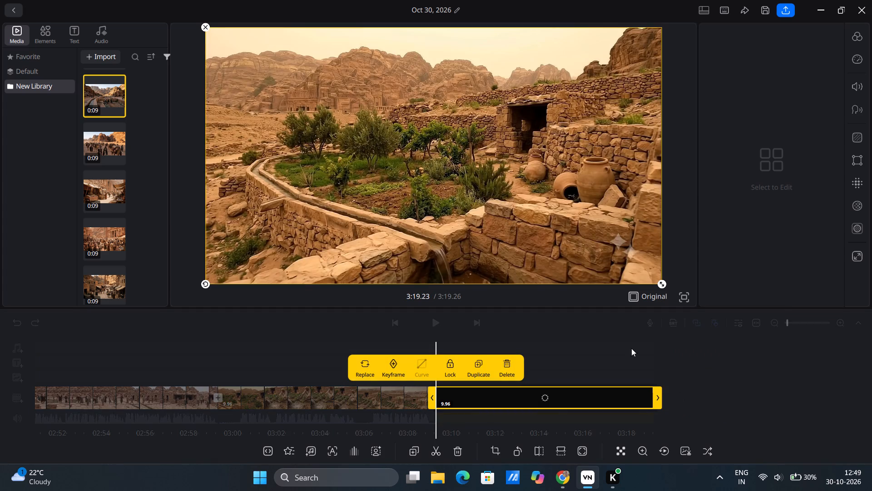
Append 22.mp4, the camel caravan in front of the cliffs, to the main video track after 21.mp4.
left_click(105, 141)
left_click_drag(105, 141, 210, 144)
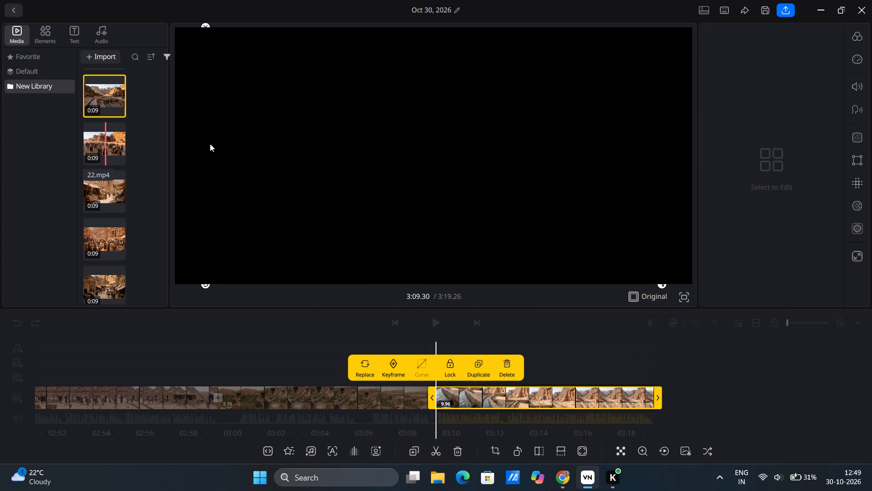
left_click_drag(210, 144, 702, 388)
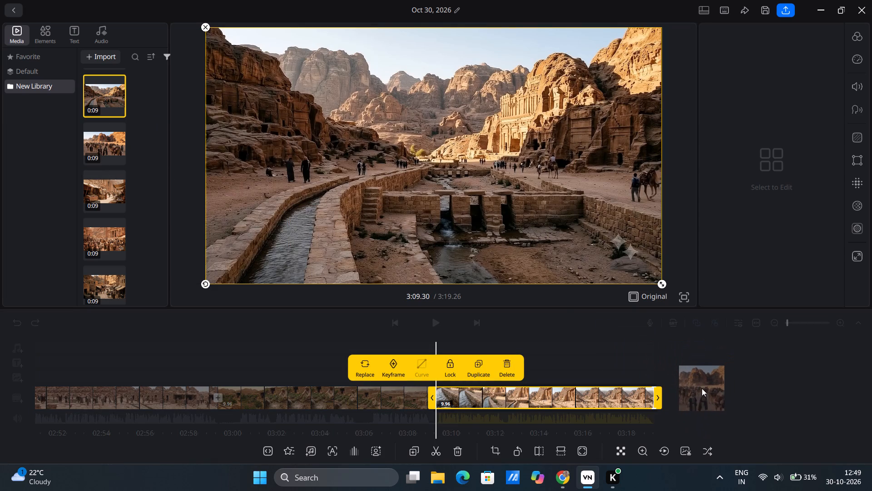
left_click(81, 143)
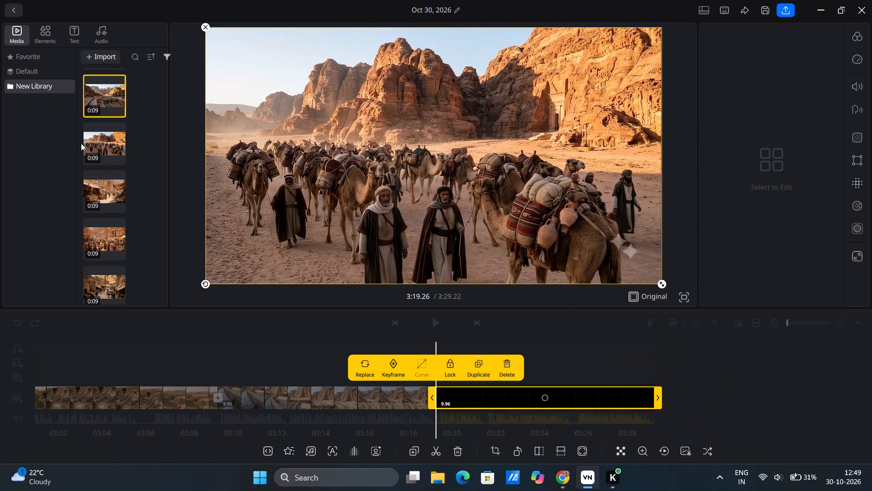
left_click(91, 143)
left_click(91, 143)
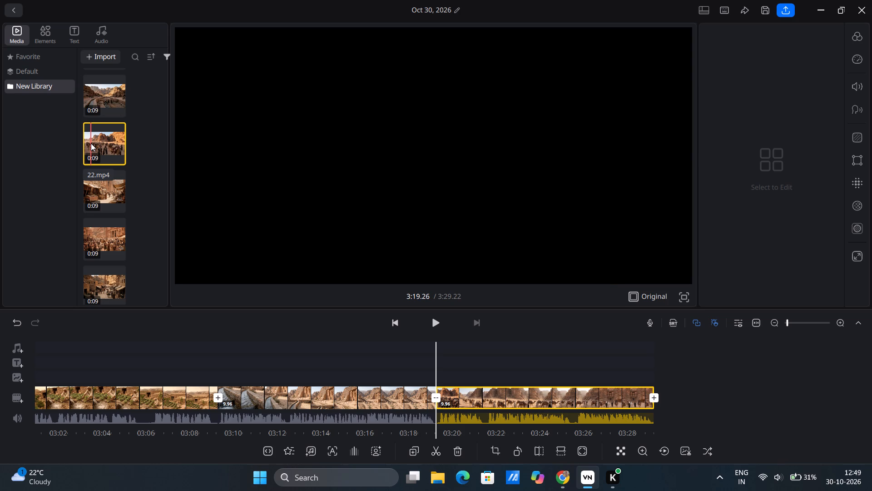
Append 23.mp4, the market stalls with canopies and spice sacks, to the main video track after 22.mp4.
left_click(103, 181)
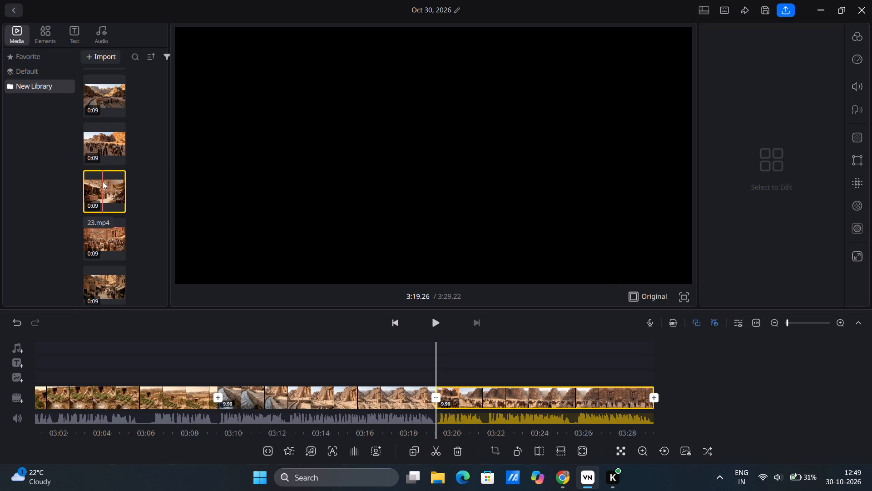
left_click_drag(103, 181, 416, 184)
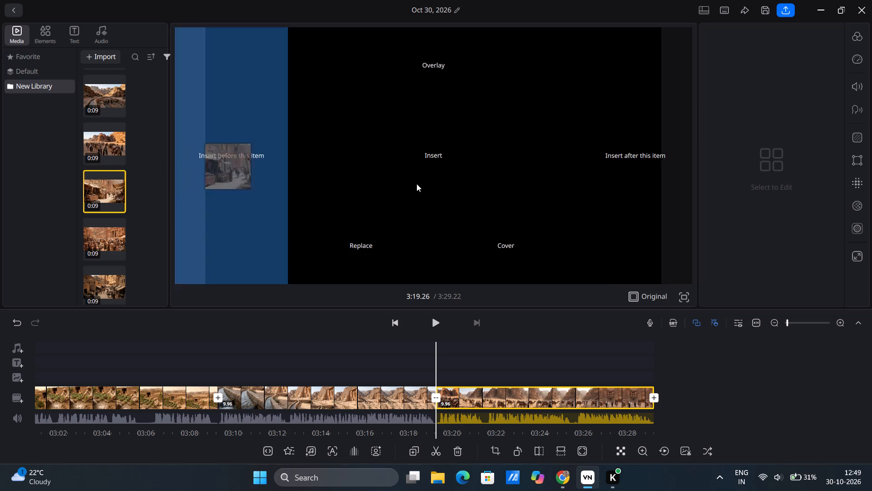
left_click_drag(416, 184, 705, 397)
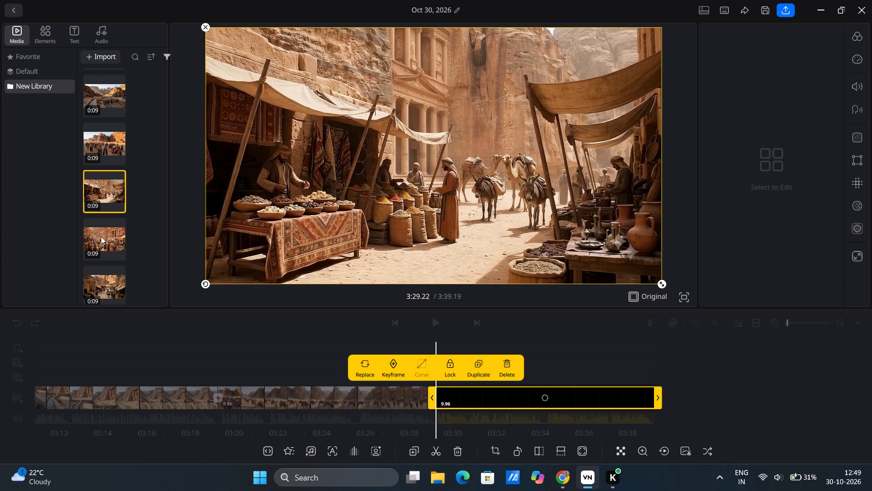
Append the crowded market clip listed directly after 23.mp4 in New Library to the end of the main video track.
left_click(101, 236)
left_click_drag(101, 236, 684, 321)
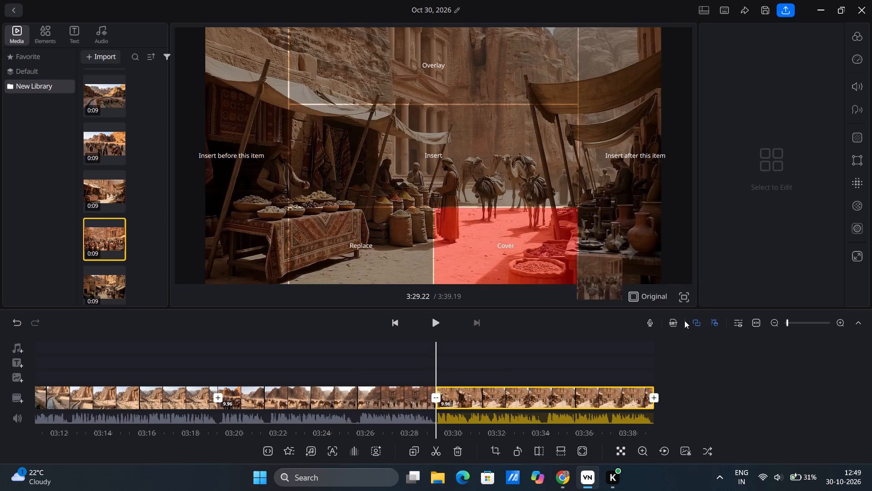
left_click_drag(684, 321, 716, 406)
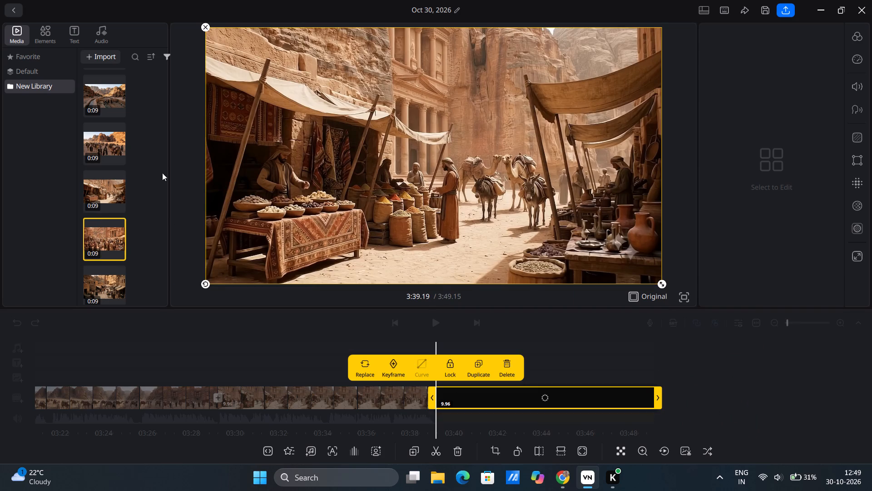
Append the busy paved street clip listed directly before 26.mp4 to the main video track after the crowded market clip.
scroll(108, 245, "down", 4)
scroll(108, 245, "up", 1)
scroll(111, 158, "up", 1)
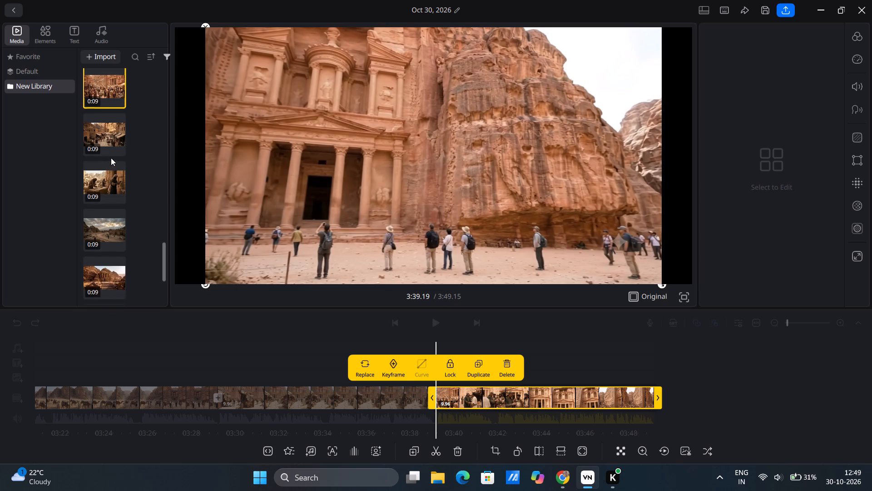
left_click(96, 135)
left_click_drag(96, 135, 594, 287)
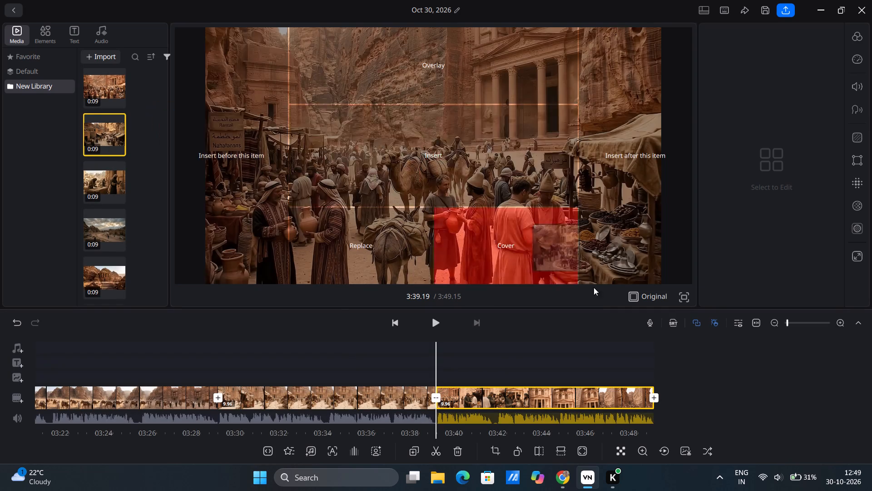
left_click_drag(594, 287, 682, 400)
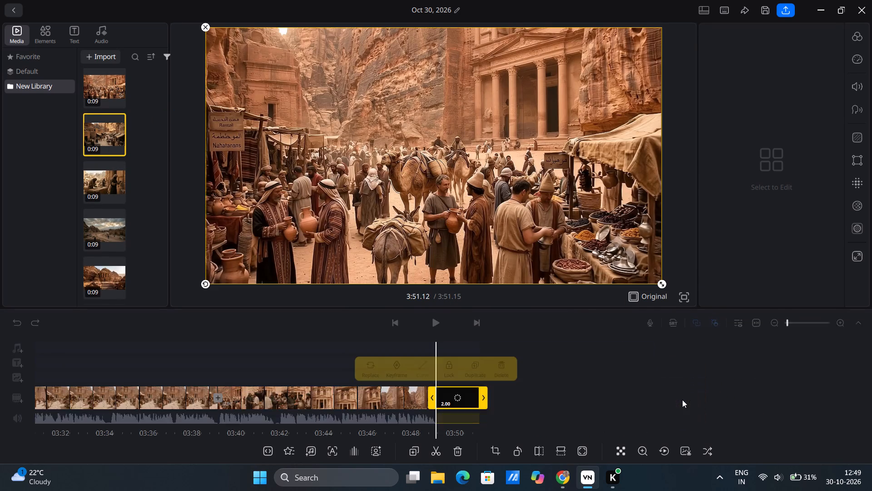
Append 26.mp4 from New Library to the main video track after the busy paved street clip.
left_click(98, 179)
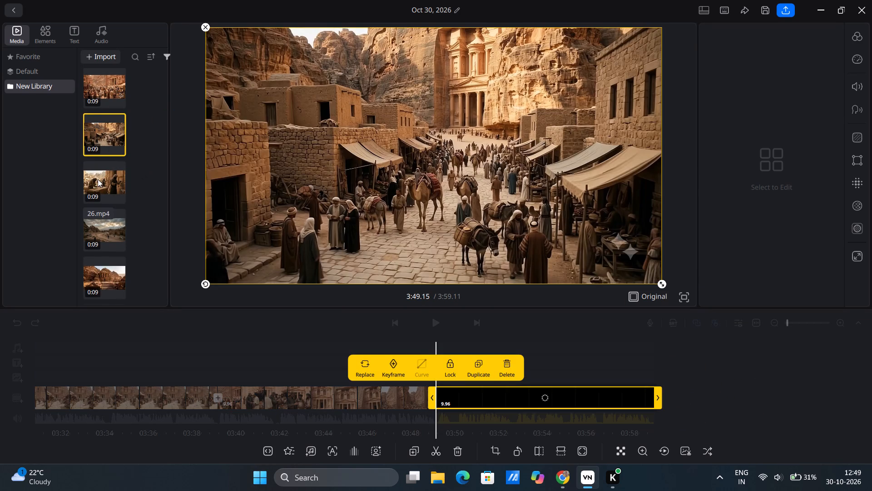
left_click_drag(102, 181, 716, 391)
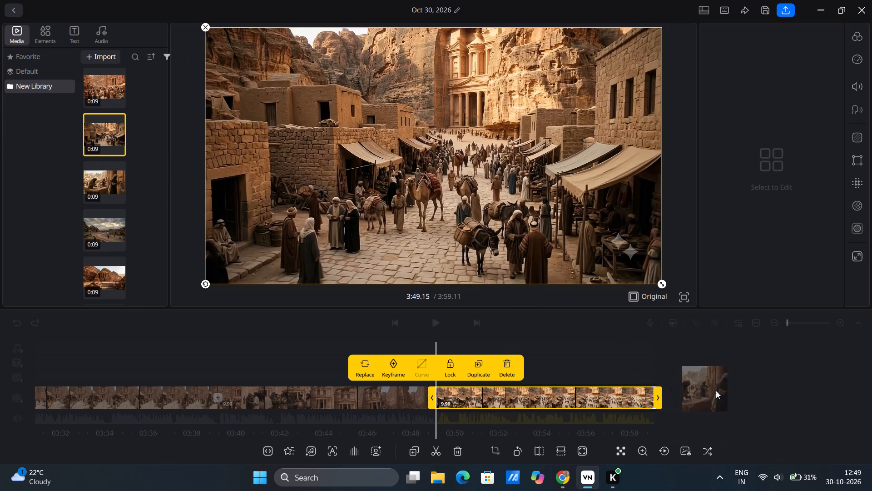
left_click_drag(716, 391, 726, 405)
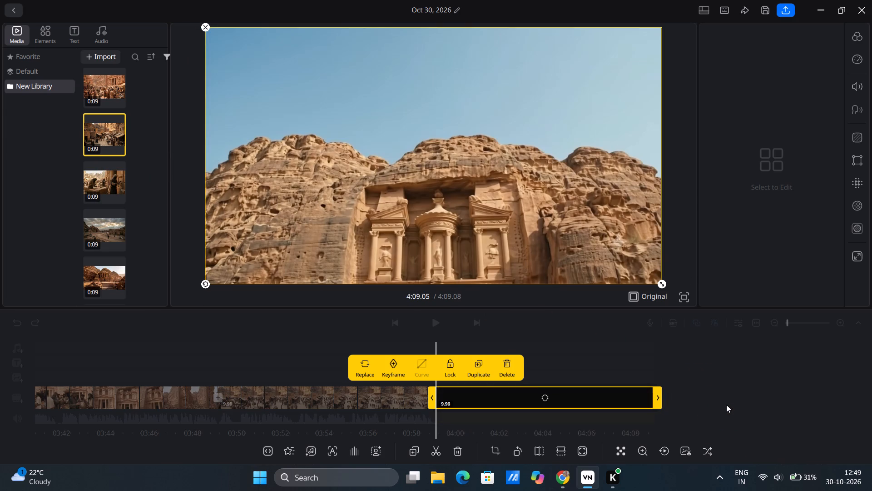
left_click(108, 188)
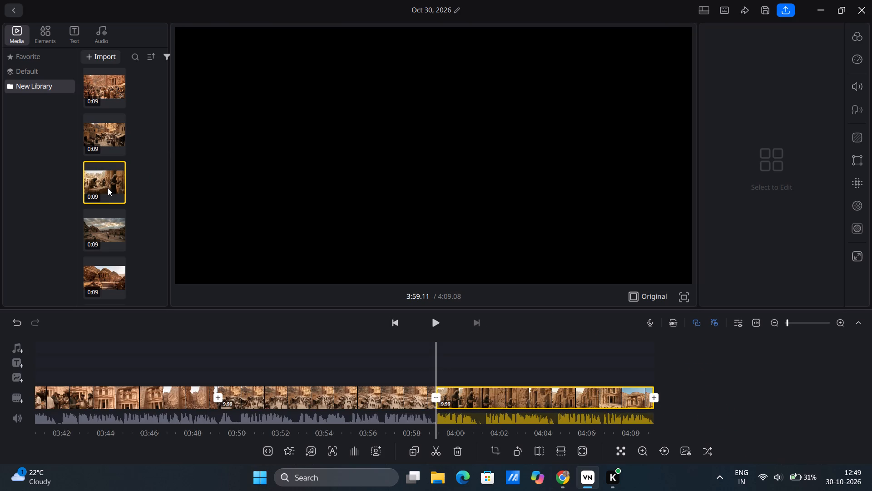
Append 27.mp4, the cloudy desert valley with ruins, to the main video track after 26.mp4.
left_click(85, 239)
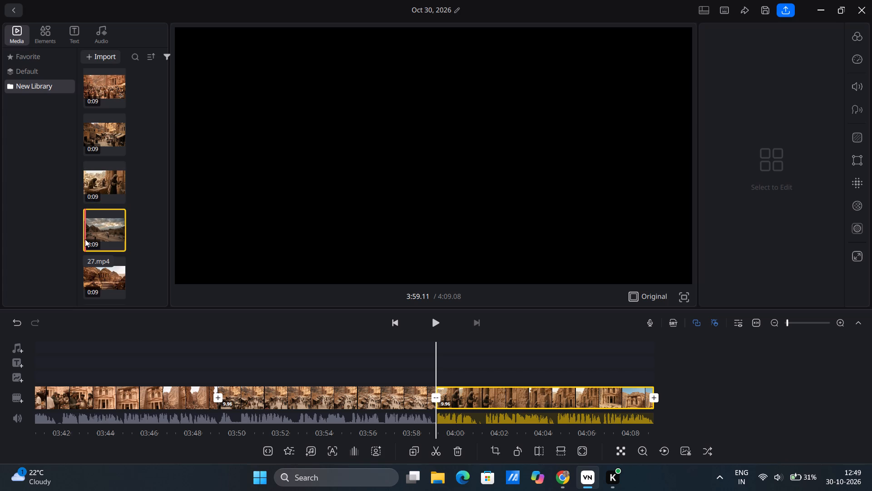
left_click_drag(85, 239, 728, 387)
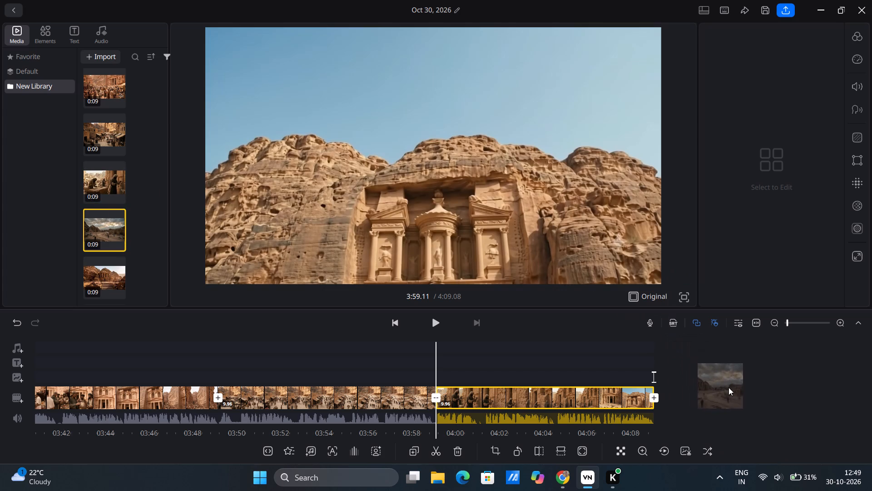
left_click_drag(728, 387, 689, 405)
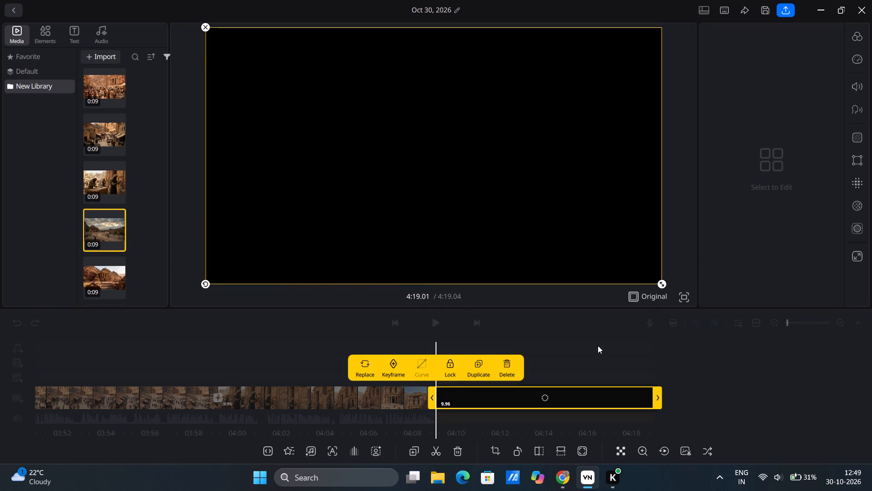
Append 28.mp4, the rock-cut facade above a long stairway, to the main video track after 27.mp4.
scroll(96, 267, "down", 1)
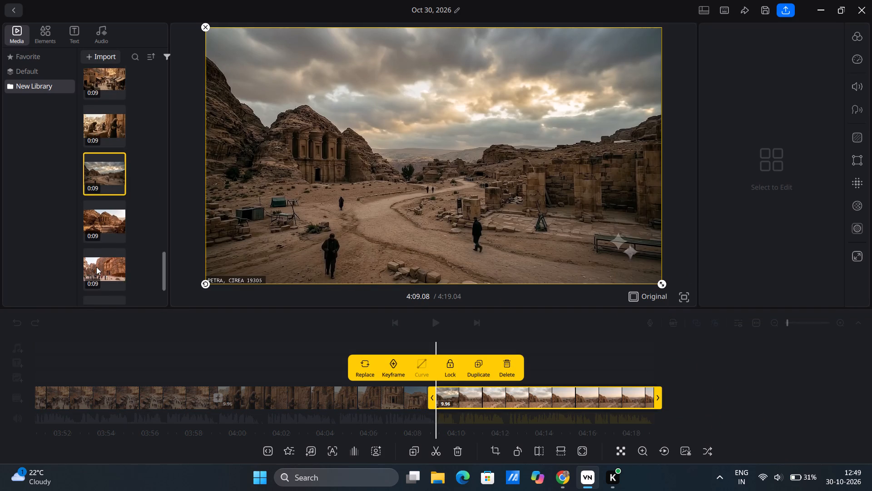
left_click(104, 211)
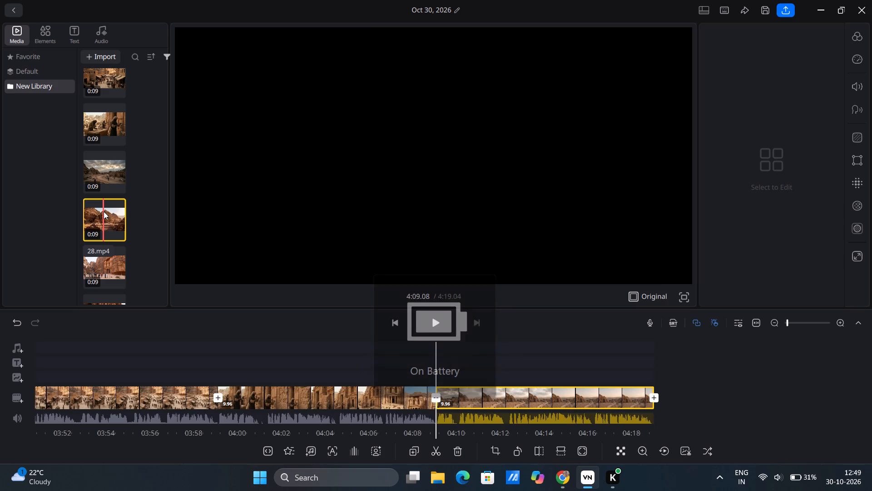
left_click_drag(104, 211, 692, 404)
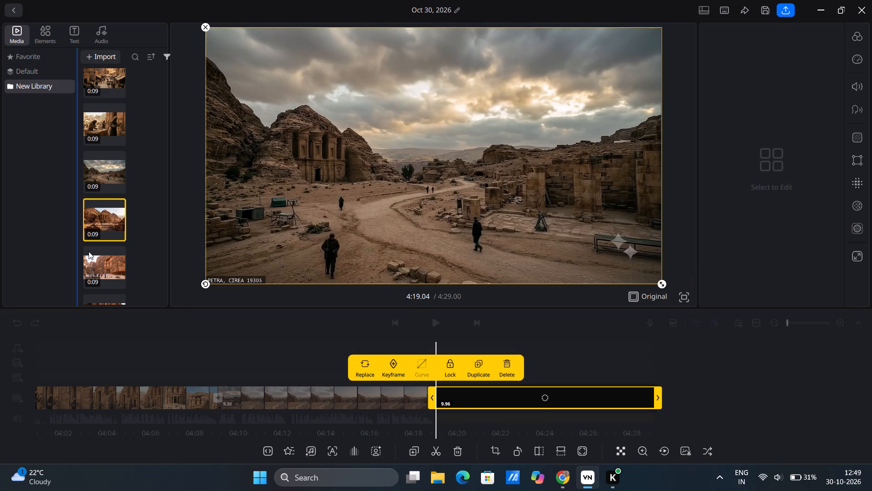
Append the clip of tourists facing the carved temple, listed directly after 28.mp4, to the end of the main video track.
left_click(94, 266)
left_click_drag(94, 266, 647, 326)
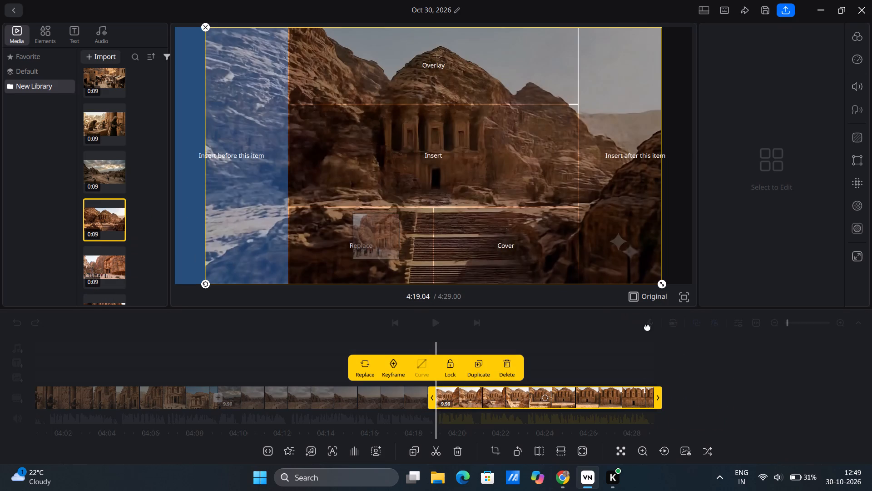
left_click_drag(647, 326, 699, 416)
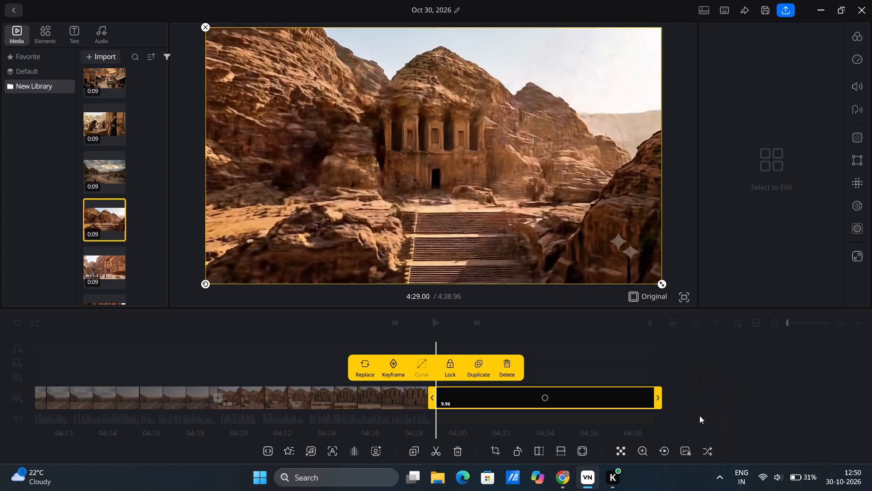
left_click(99, 268)
Append the canyon ruins clip listed directly before 31.mp4 to the main video track after the tourists clip.
scroll(99, 268, "down", 7)
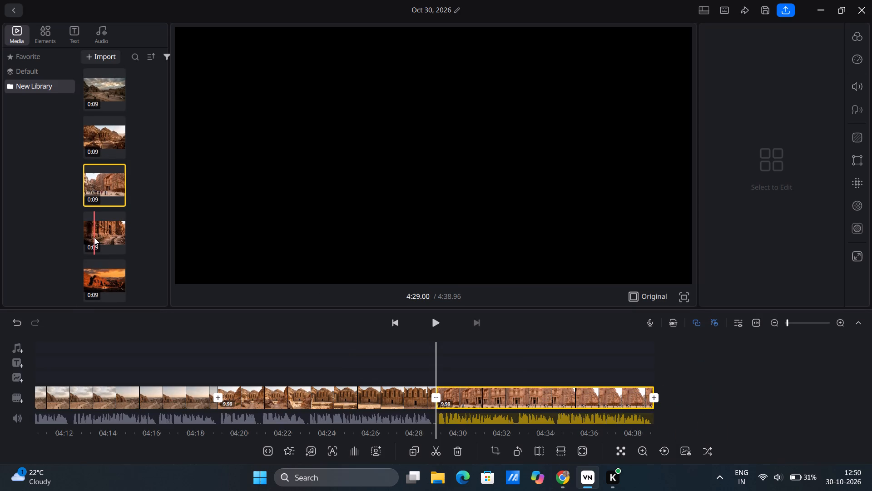
left_click(94, 237)
left_click_drag(94, 237, 585, 383)
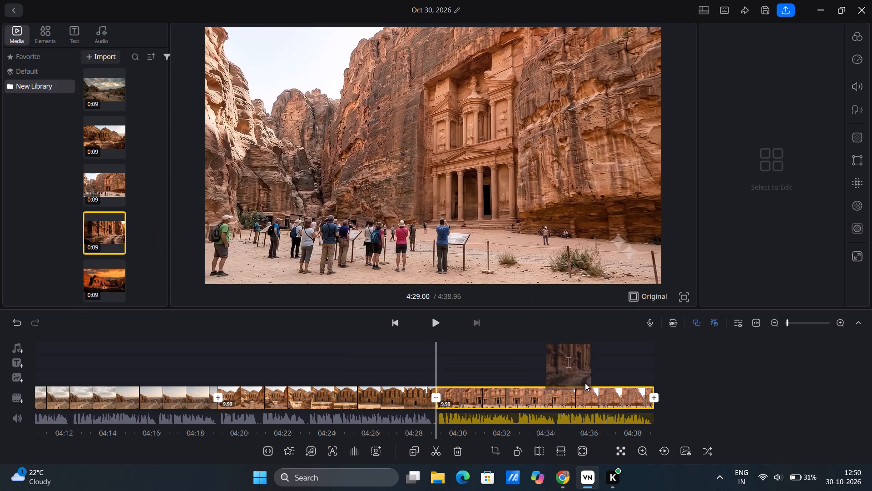
left_click_drag(585, 383, 703, 410)
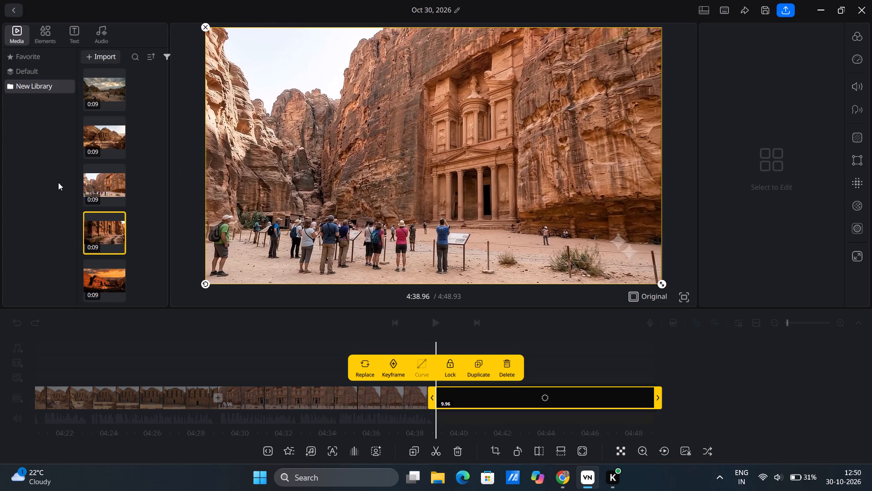
Append 31.mp4, the orange sunset canyon clip, to the end of the main video track.
left_click(100, 273)
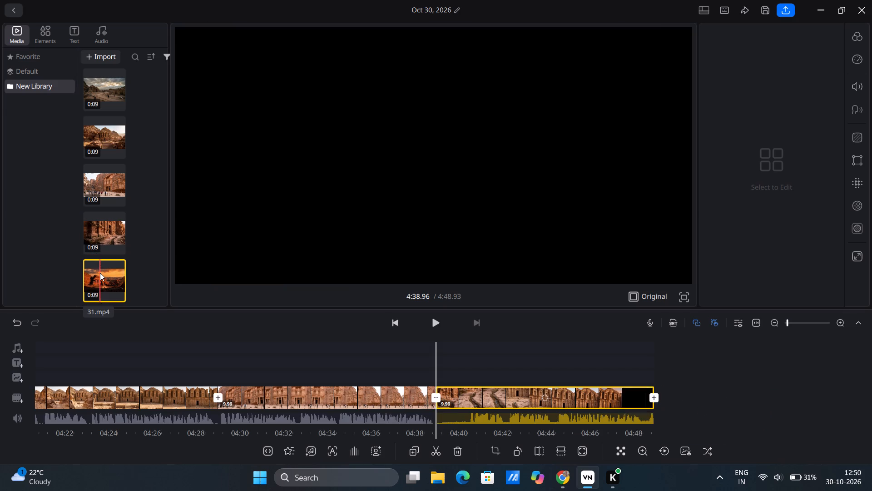
left_click_drag(100, 273, 686, 405)
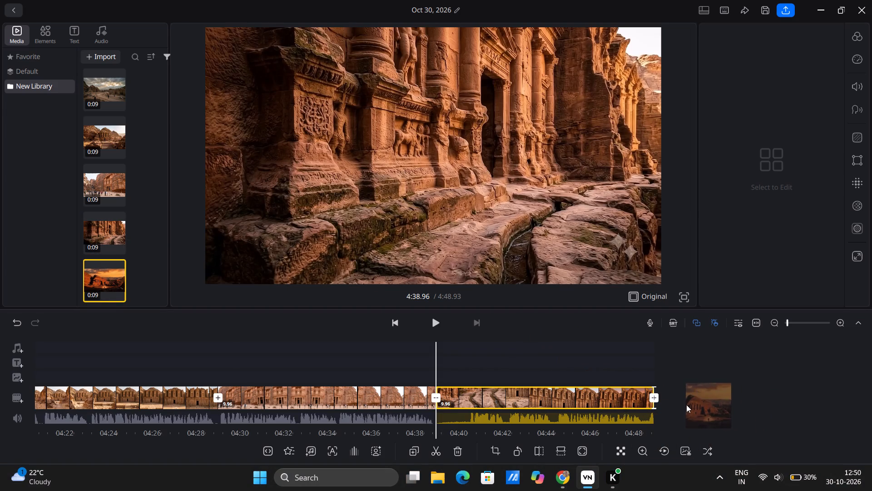
left_click_drag(686, 405, 683, 406)
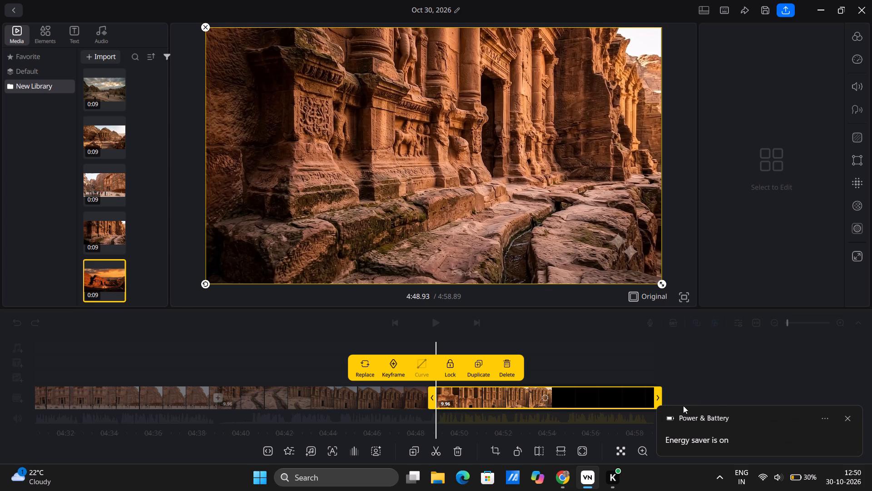
left_click(718, 368)
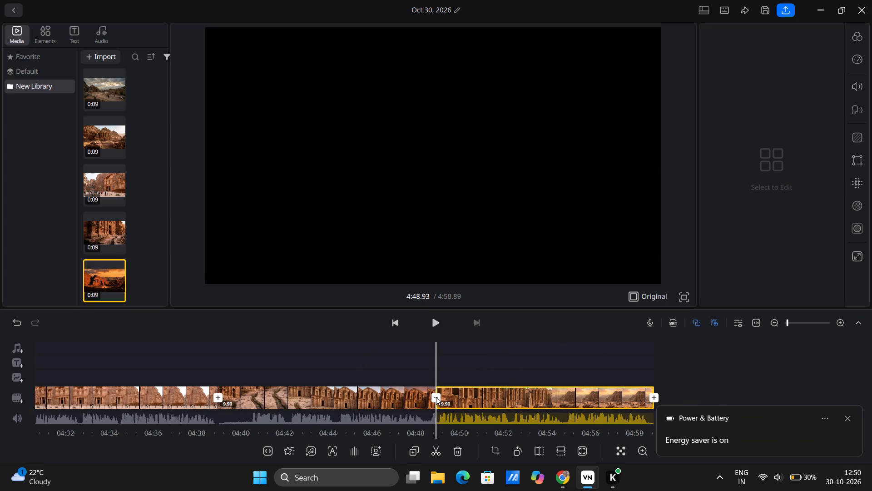
Apply the Black transition with a 0.8 duration to all the clips on the main track.
left_click(436, 397)
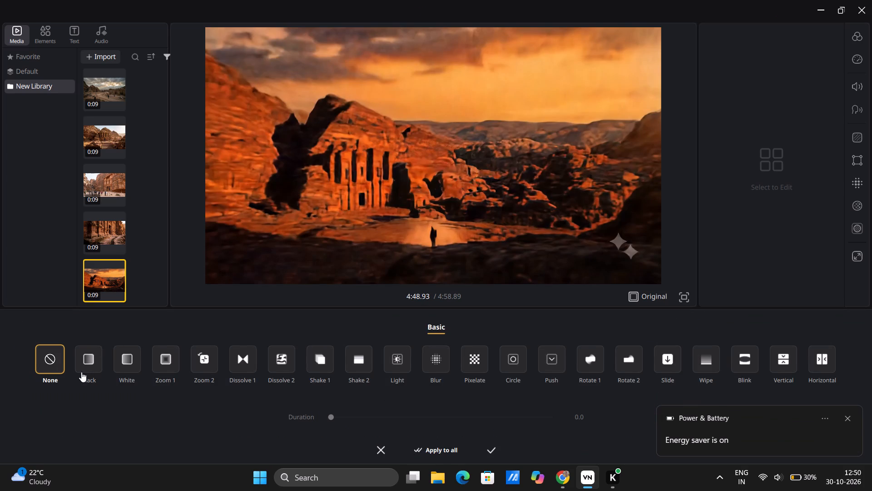
left_click(81, 372)
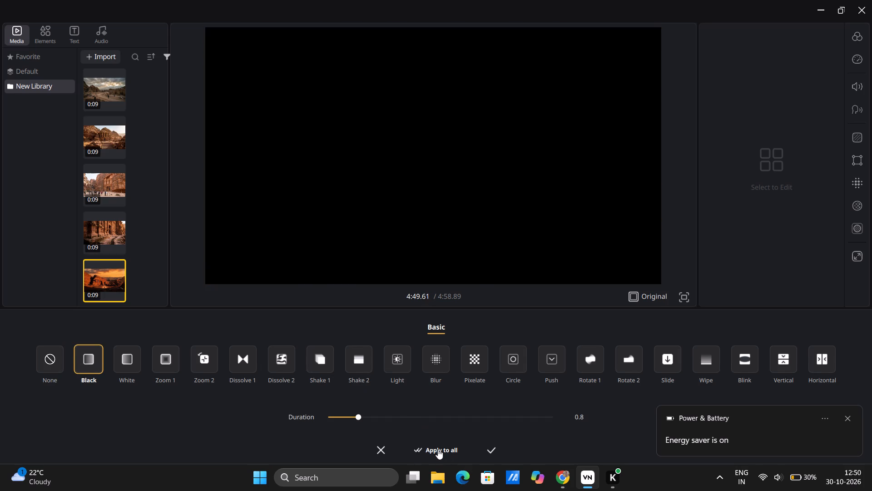
left_click(436, 447)
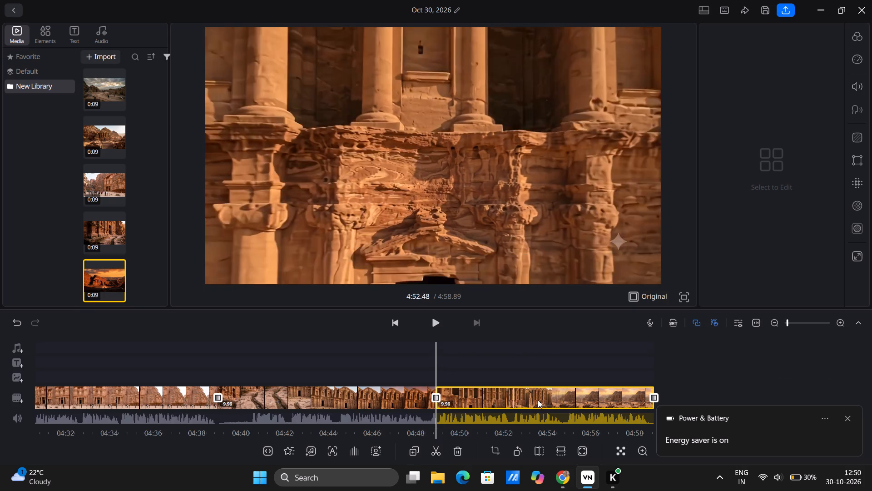
Add photo_2026-10-26_00-31-29 from Downloads as an overlay clip at the start of the timeline.
scroll(561, 351, "right", 9)
scroll(561, 351, "right", 20)
scroll(561, 351, "right", 10)
scroll(561, 351, "right", 20)
scroll(561, 351, "right", 20)
scroll(561, 351, "right", 20)
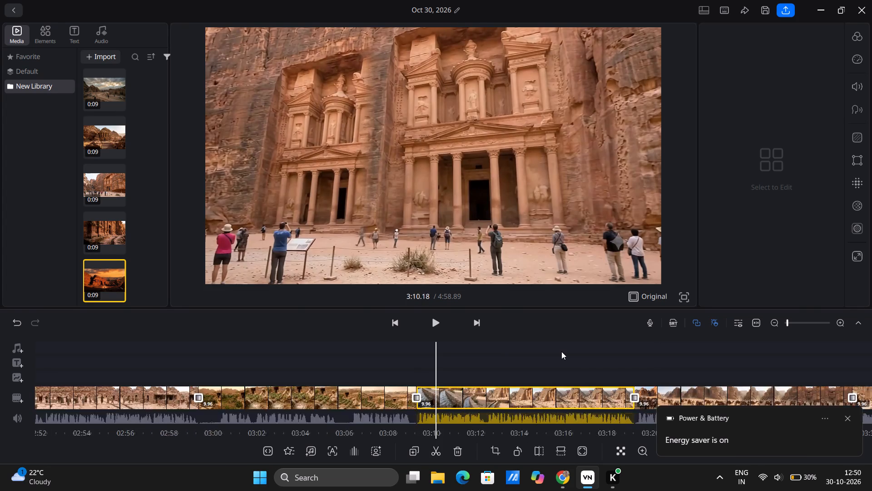
scroll(561, 351, "right", 20)
scroll(561, 351, "right", 20)
scroll(561, 351, "right", 20)
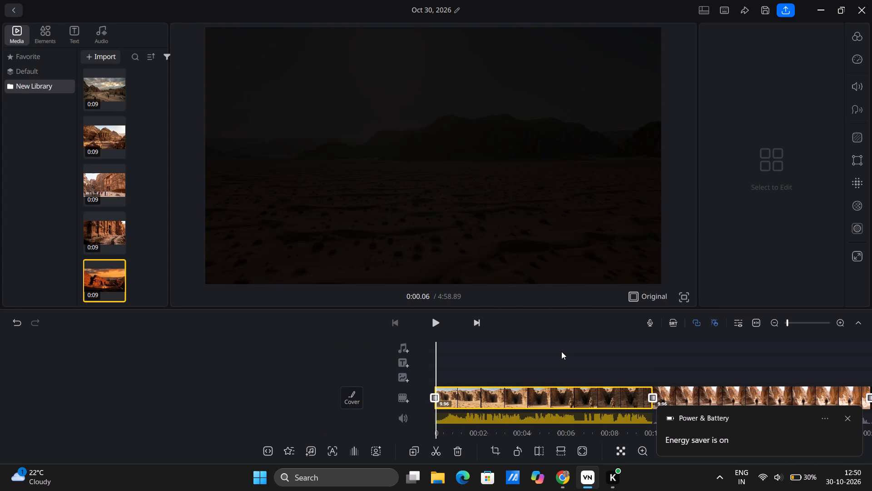
left_click(408, 381)
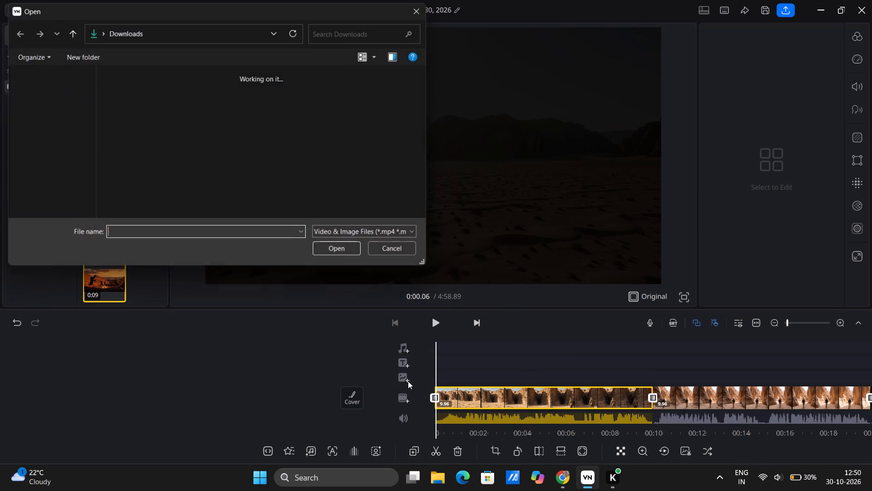
scroll(237, 108, "down", 2)
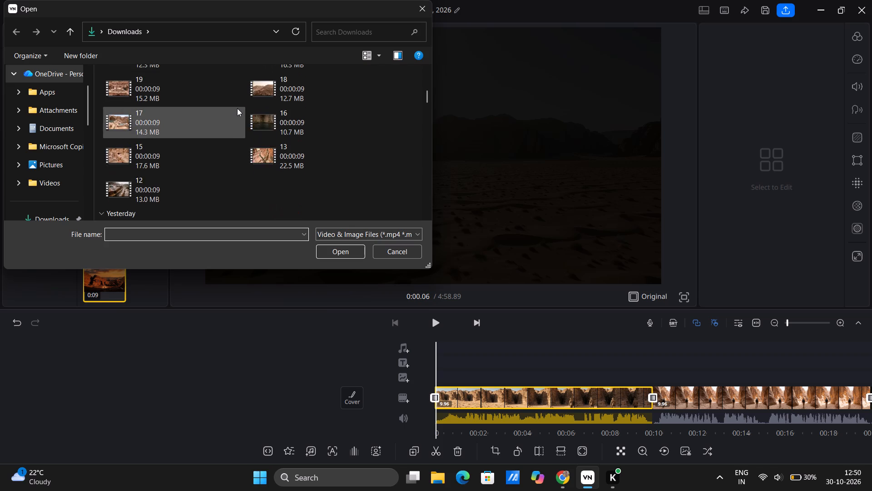
scroll(237, 108, "down", 2)
scroll(237, 108, "up", 1)
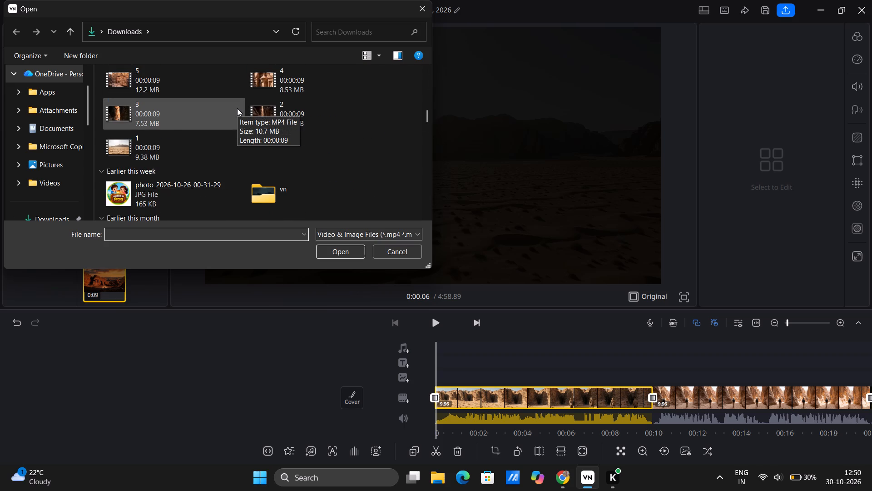
left_click(131, 197)
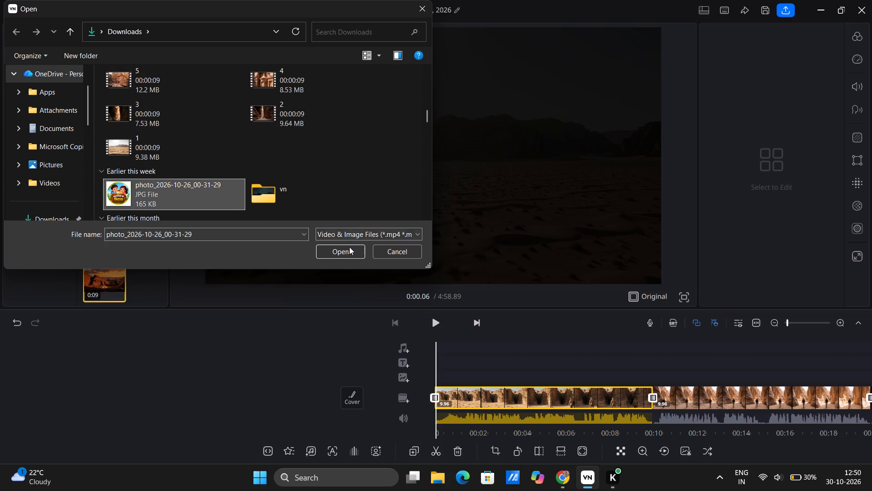
left_click(342, 257)
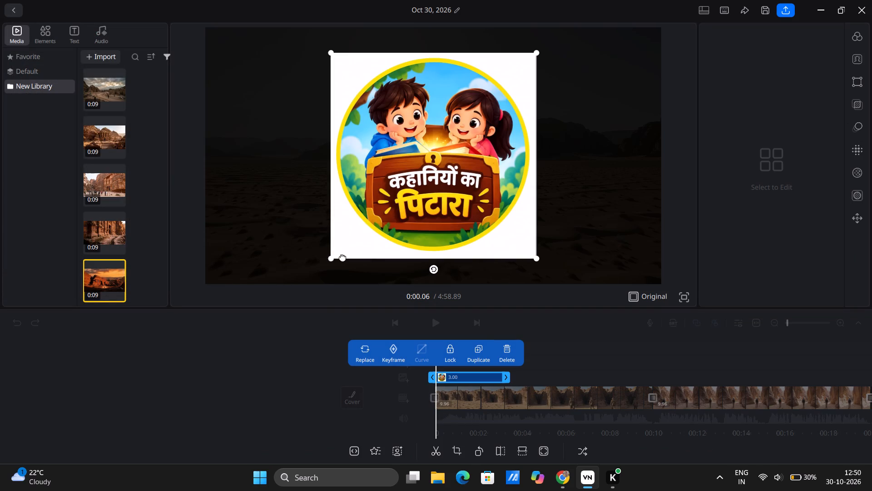
Apply a Circle mask to the logo overlay.
left_click(857, 195)
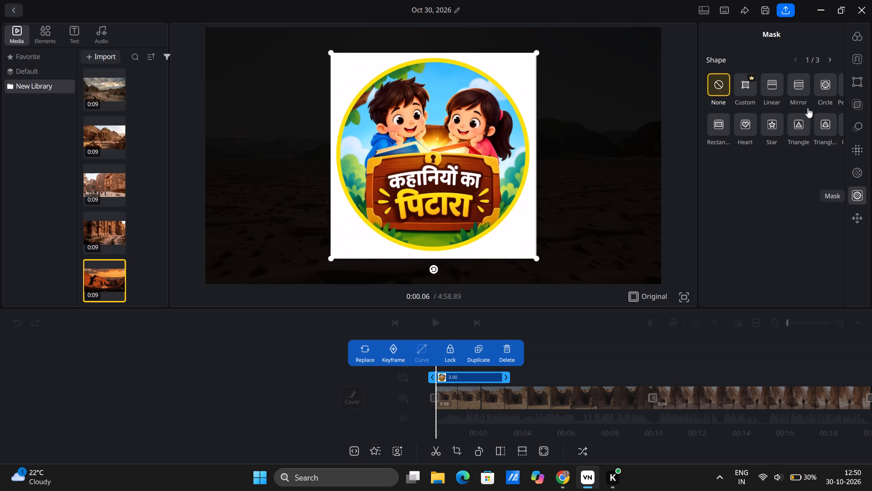
left_click(818, 93)
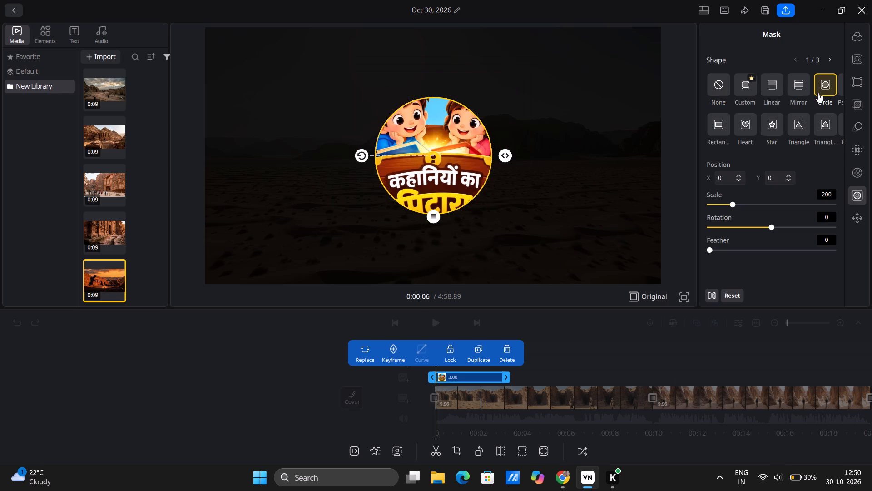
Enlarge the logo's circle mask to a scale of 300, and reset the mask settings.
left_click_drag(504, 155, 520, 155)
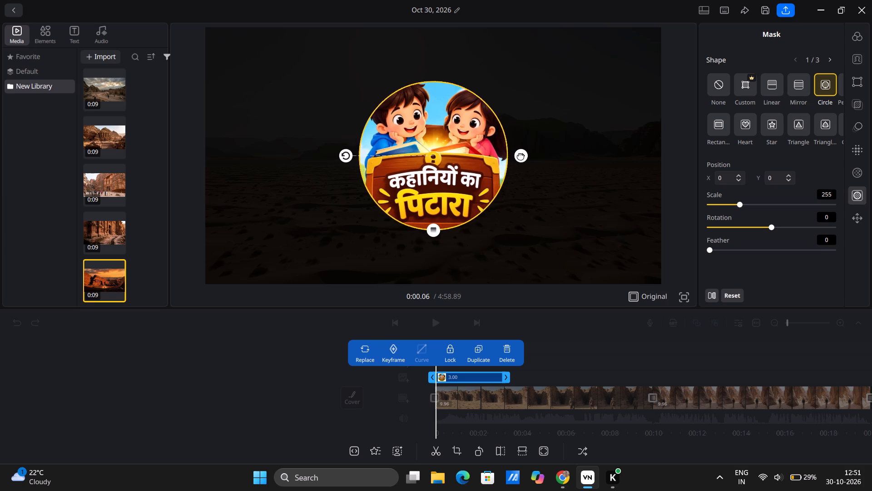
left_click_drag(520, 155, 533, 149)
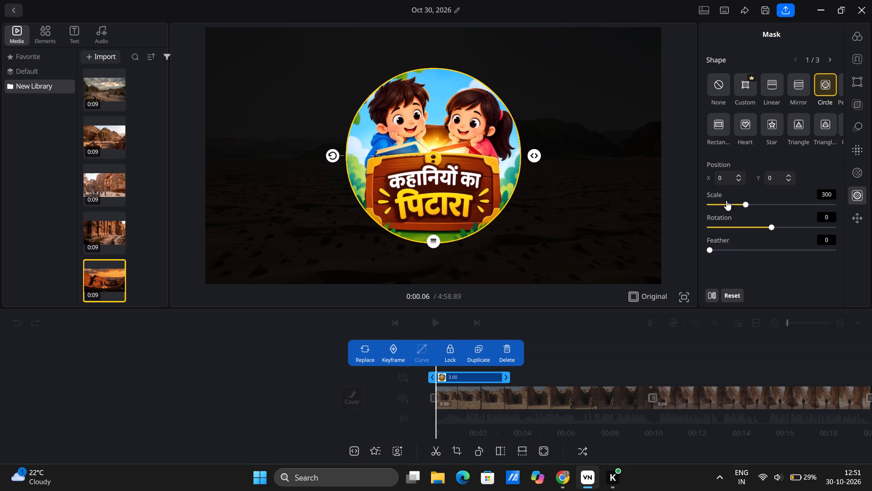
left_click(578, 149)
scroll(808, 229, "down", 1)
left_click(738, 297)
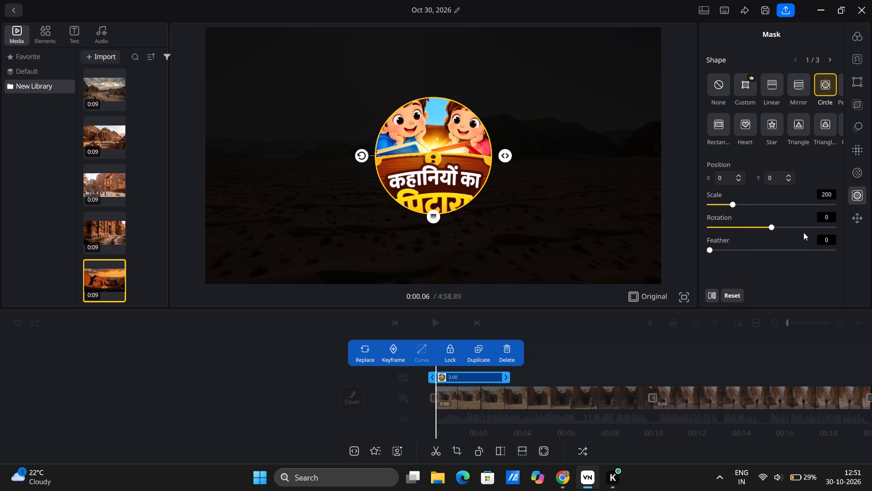
Enlarge the logo's circle mask to a scale of about 295 and close the mask settings.
left_click_drag(507, 157, 515, 158)
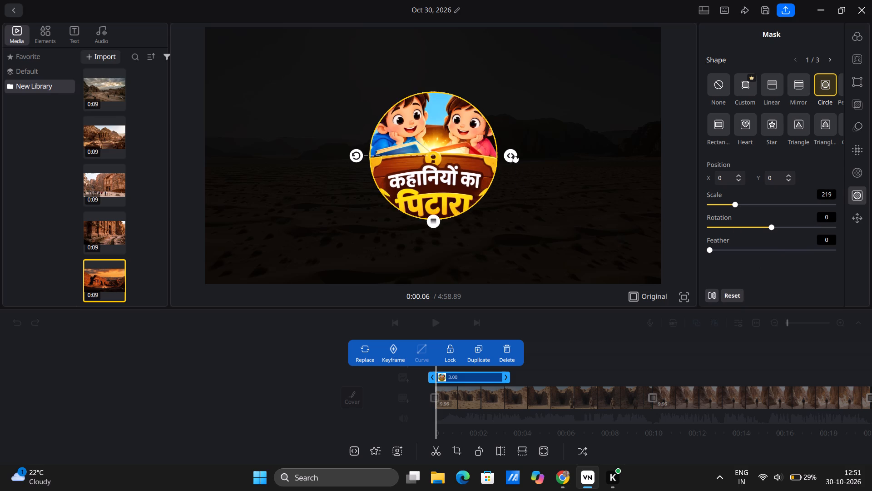
left_click_drag(515, 158, 535, 174)
left_click(573, 189)
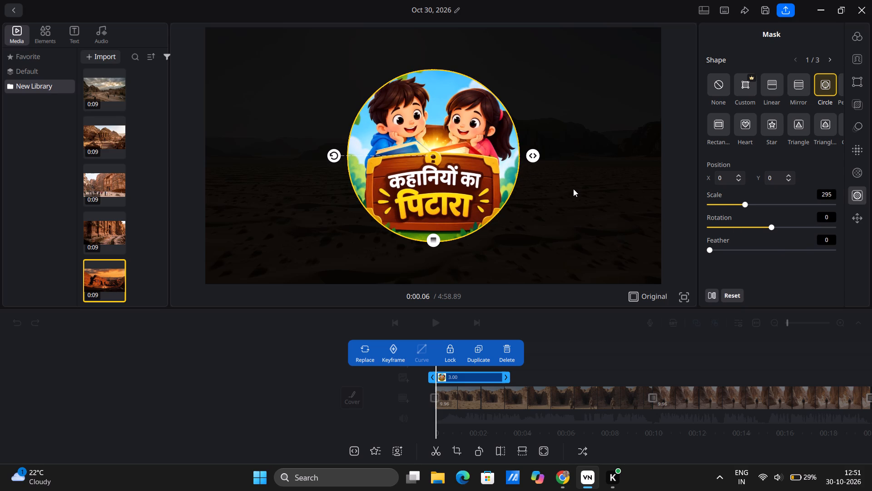
left_click(854, 198)
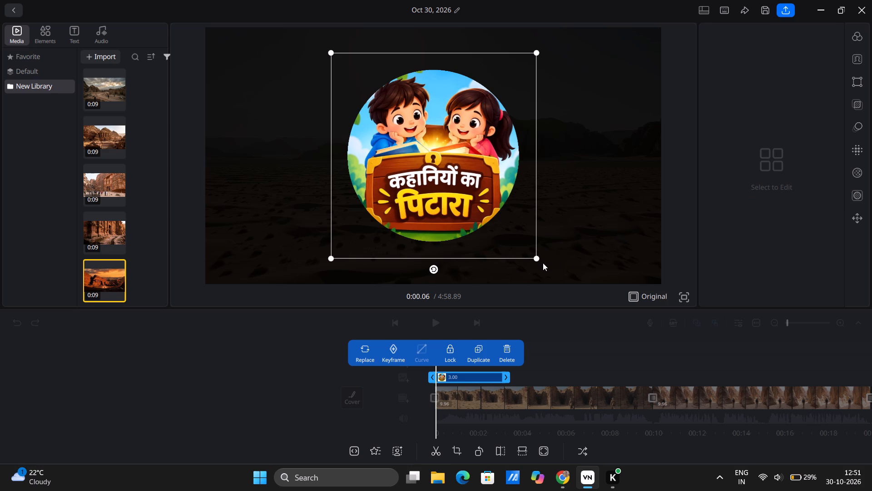
Shrink the logo overlay to a small badge and place it just beside the centre of the video frame.
left_click_drag(539, 260, 456, 153)
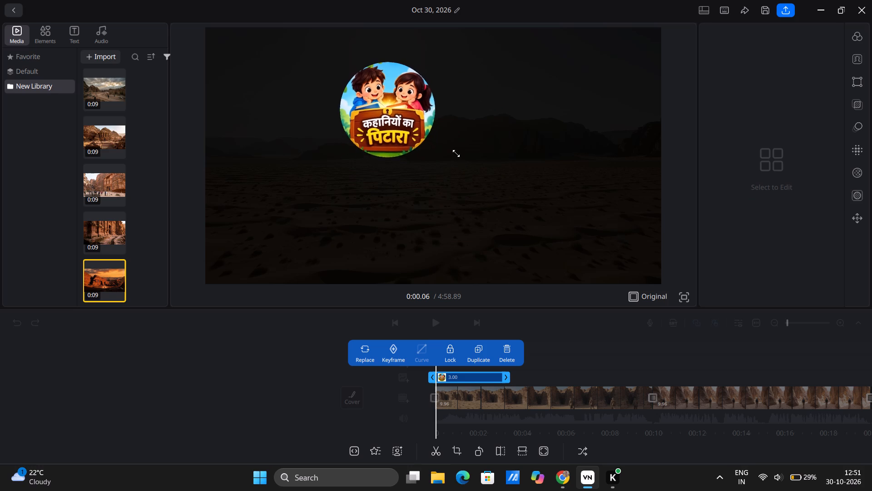
left_click_drag(456, 153, 394, 105)
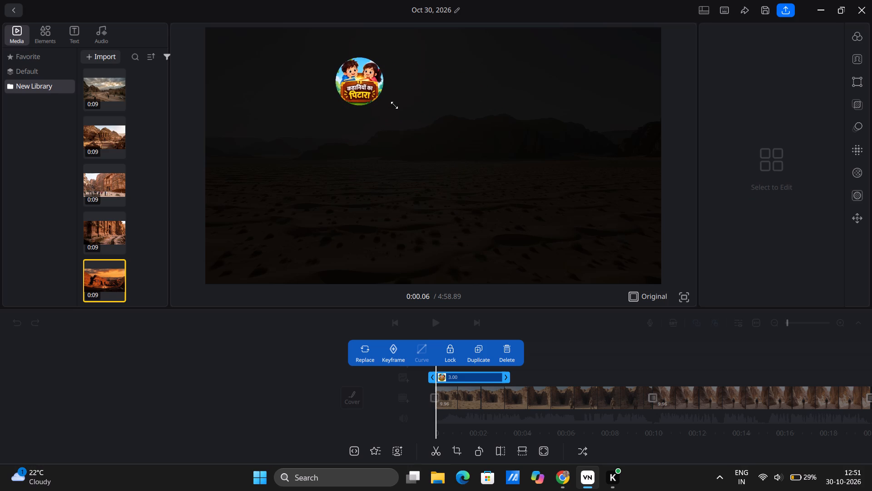
left_click_drag(394, 105, 396, 110)
left_click_drag(352, 82, 485, 156)
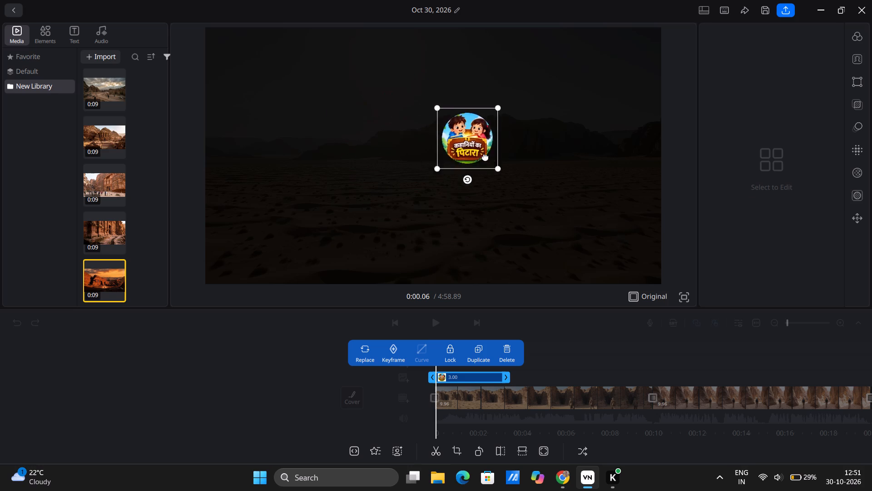
left_click_drag(485, 156, 481, 181)
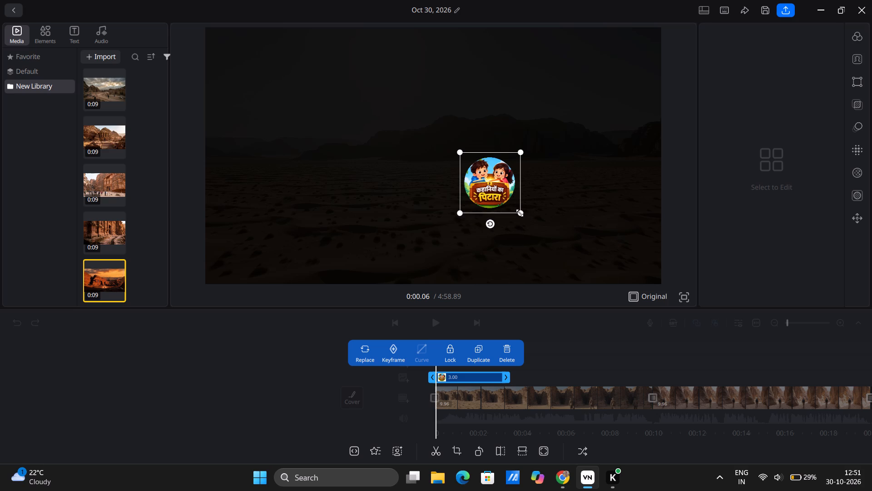
left_click_drag(520, 213, 499, 179)
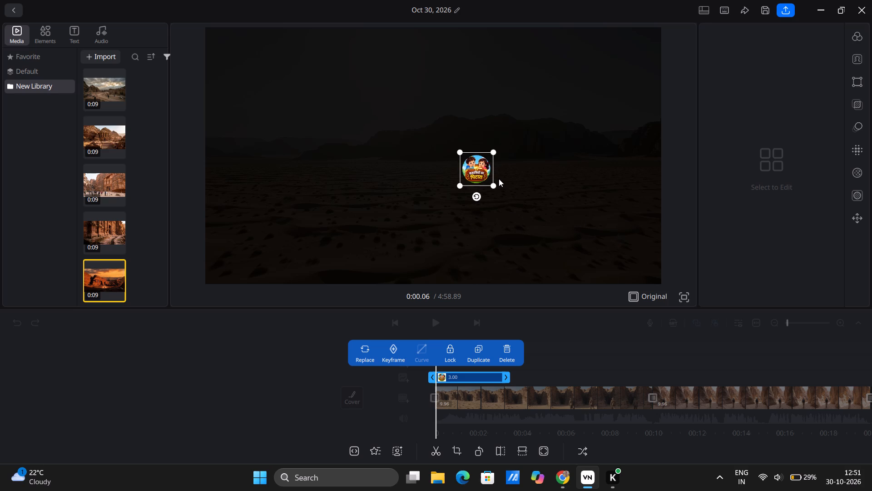
Shift the first desert clip's picture slightly up and to the left within the video frame.
left_click(530, 196)
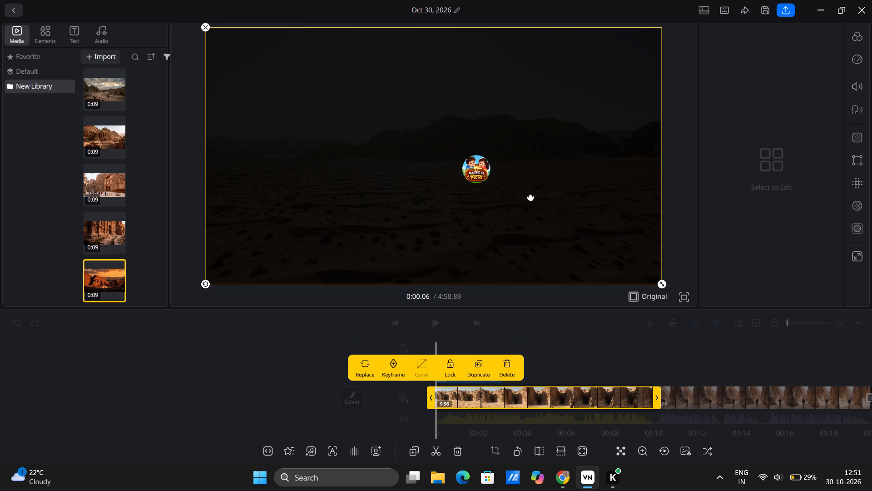
left_click_drag(476, 171, 574, 207)
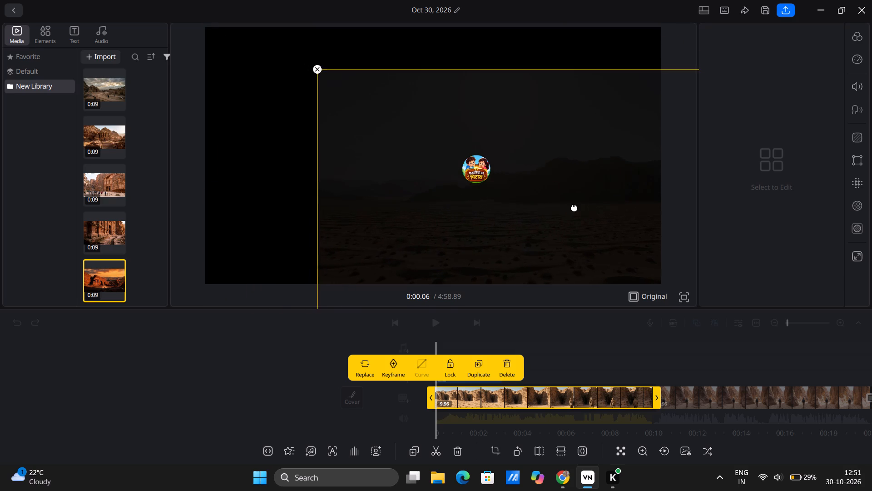
left_click_drag(574, 207, 471, 160)
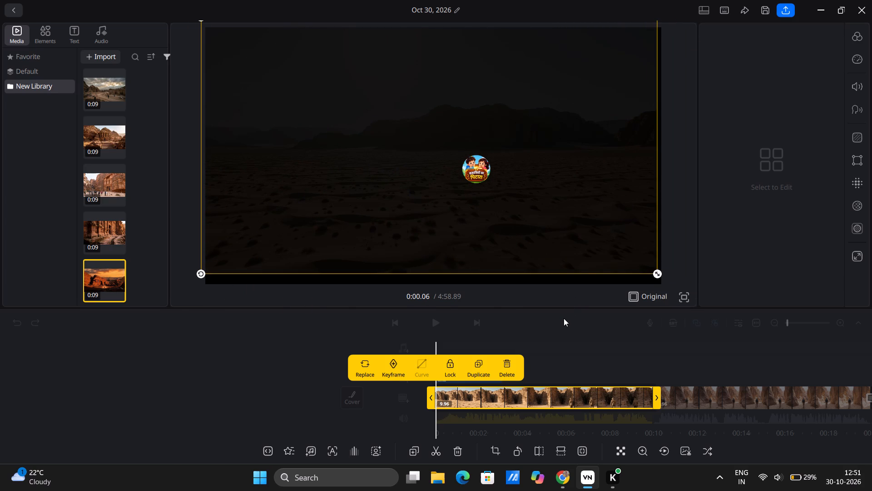
left_click(576, 333)
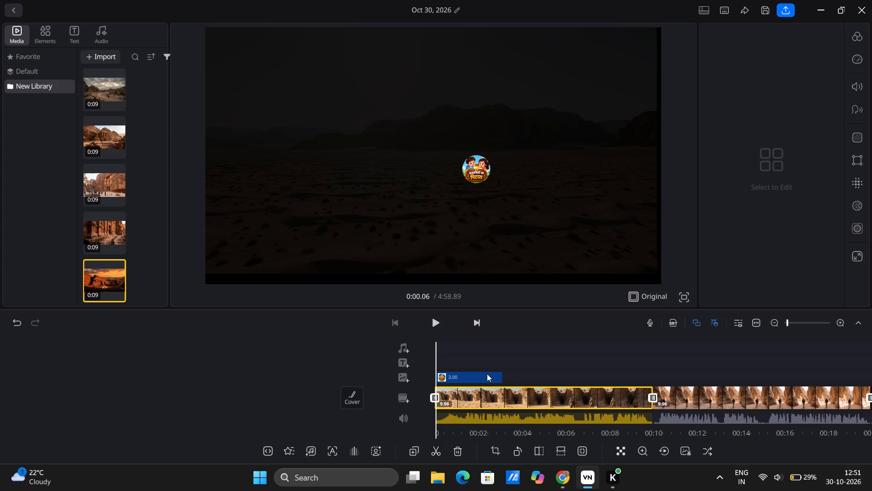
Move the circular logo badge to the lower-right corner of the video frame, covering the small watermark.
left_click(486, 375)
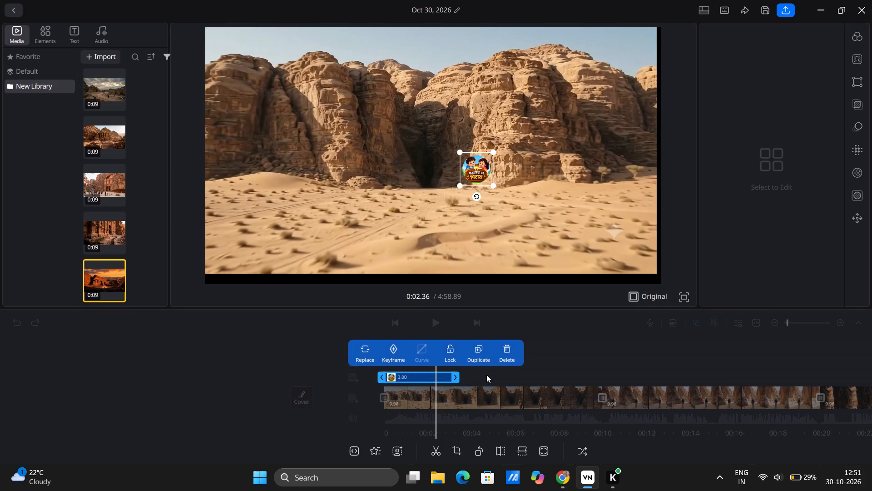
left_click_drag(480, 165, 595, 211)
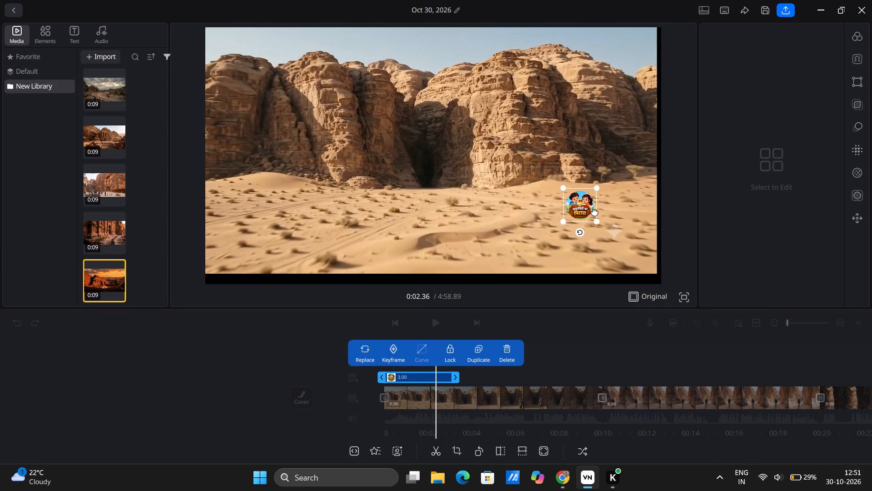
left_click_drag(595, 211, 621, 233)
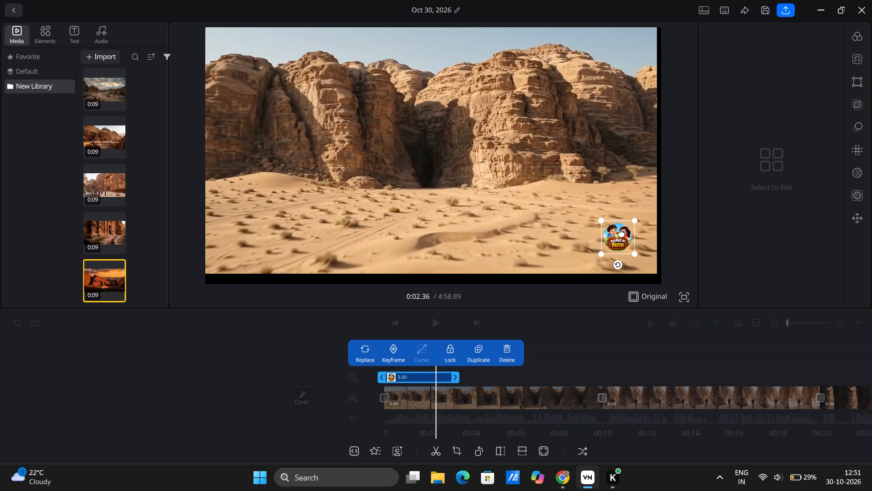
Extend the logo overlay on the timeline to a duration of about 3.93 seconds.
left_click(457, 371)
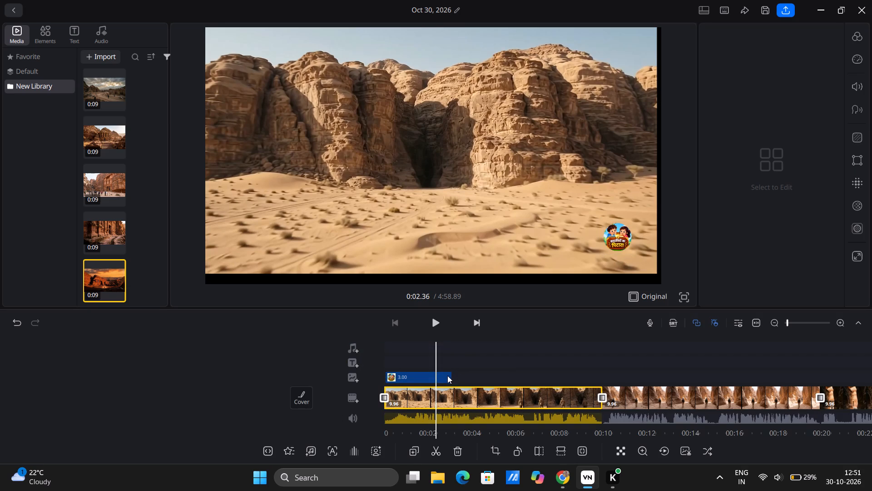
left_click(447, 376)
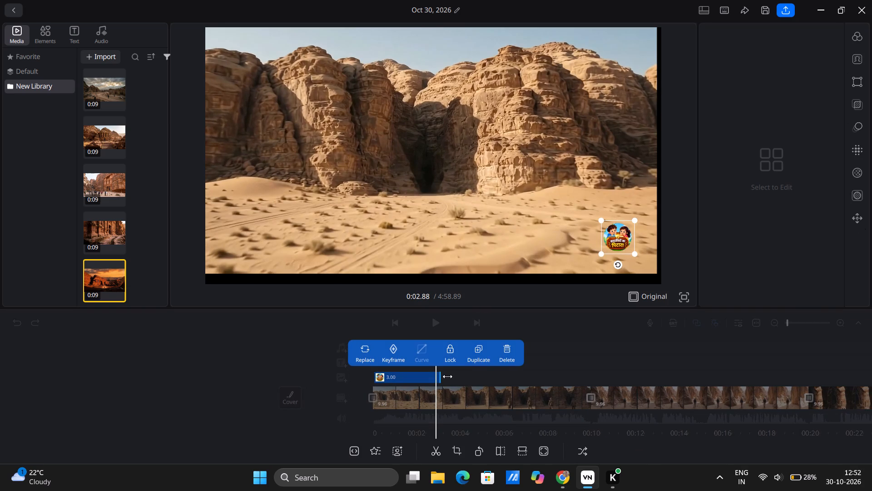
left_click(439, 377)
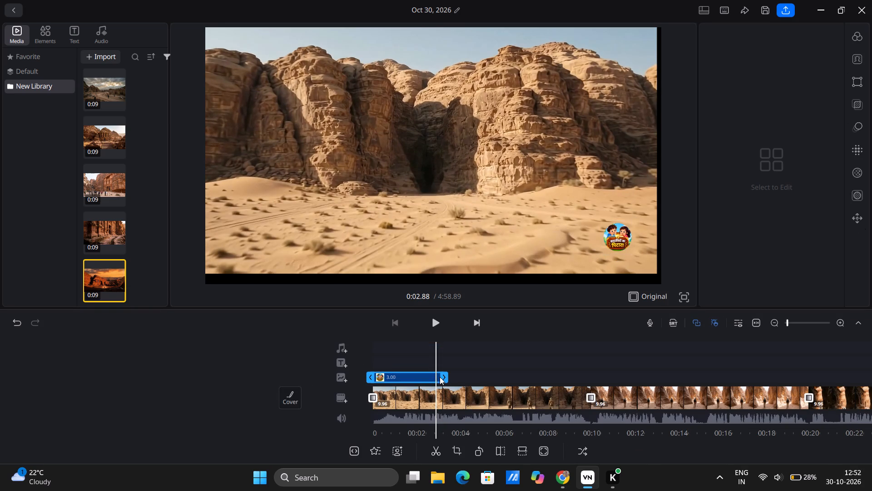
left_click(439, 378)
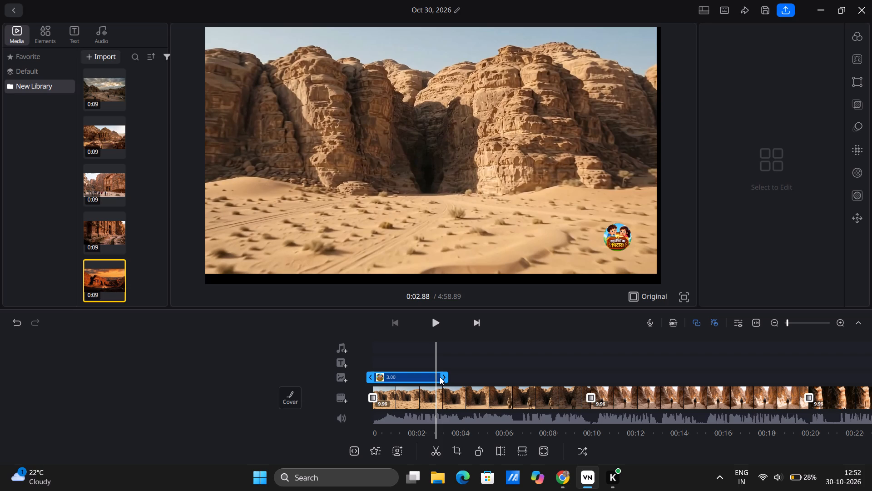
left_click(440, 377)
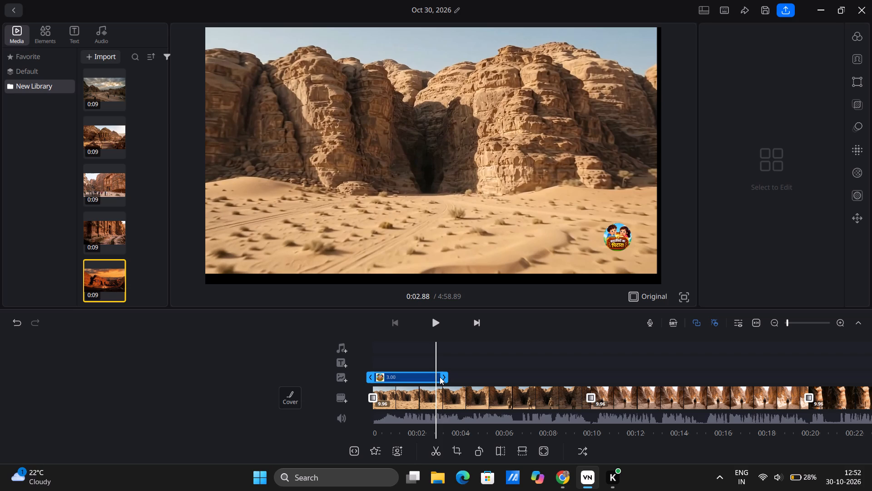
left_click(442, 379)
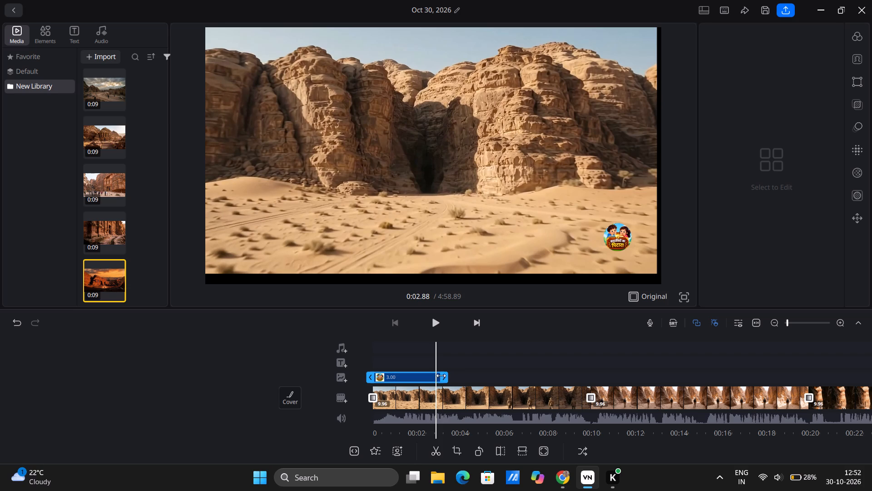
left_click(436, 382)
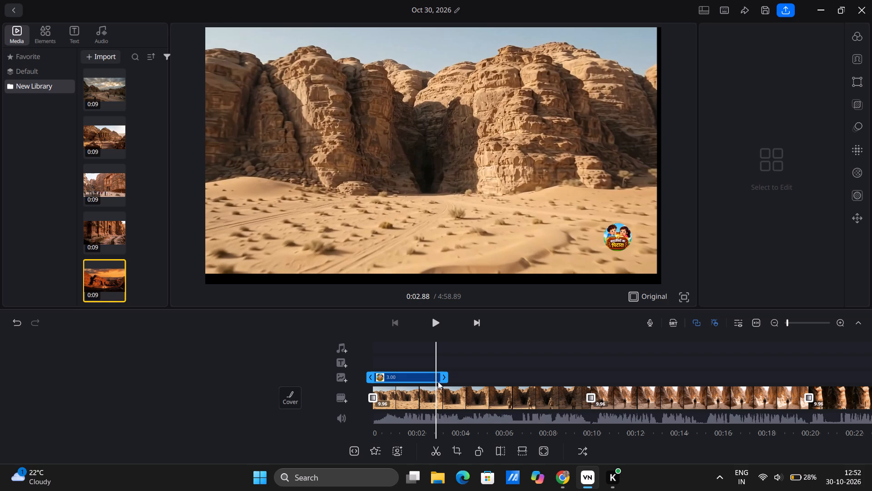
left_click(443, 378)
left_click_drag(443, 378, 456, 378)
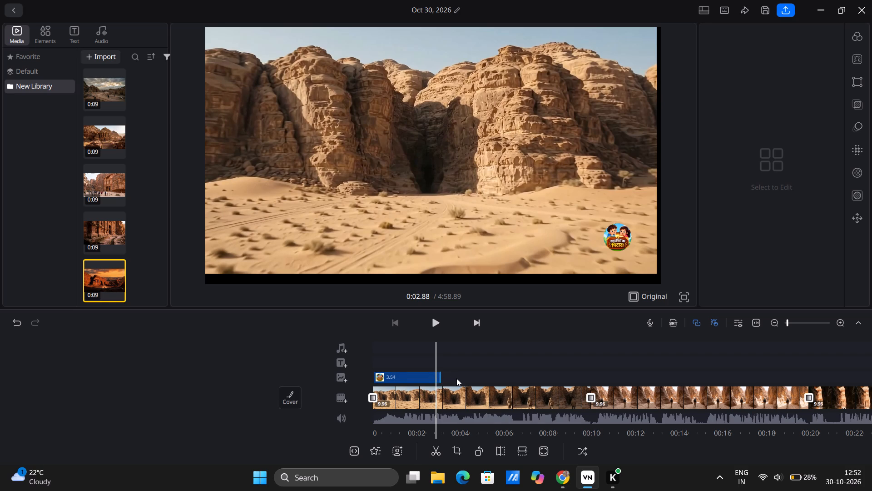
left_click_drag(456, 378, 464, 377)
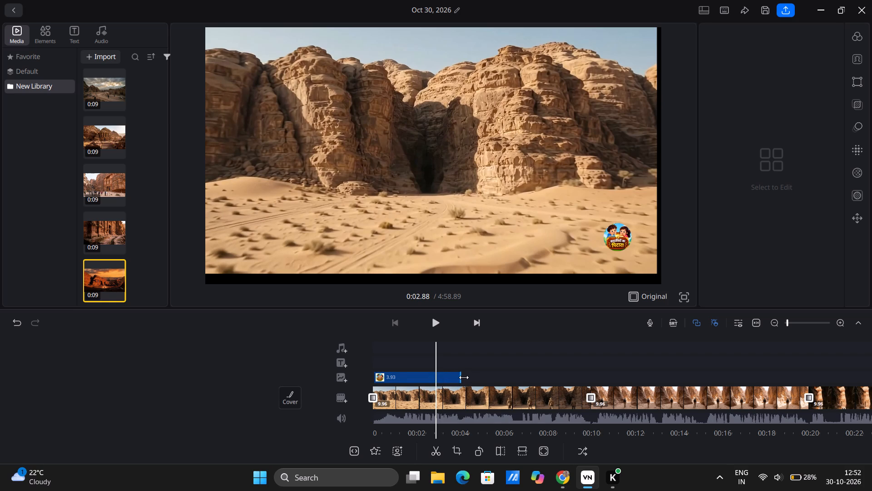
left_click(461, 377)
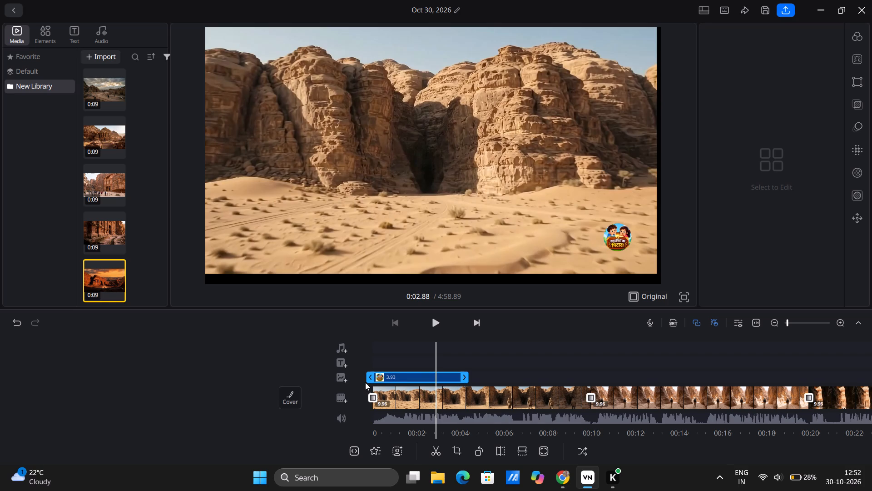
Extend the logo overlay across the whole timeline and beyond the last clip, to about 319.90 seconds.
left_click(424, 375)
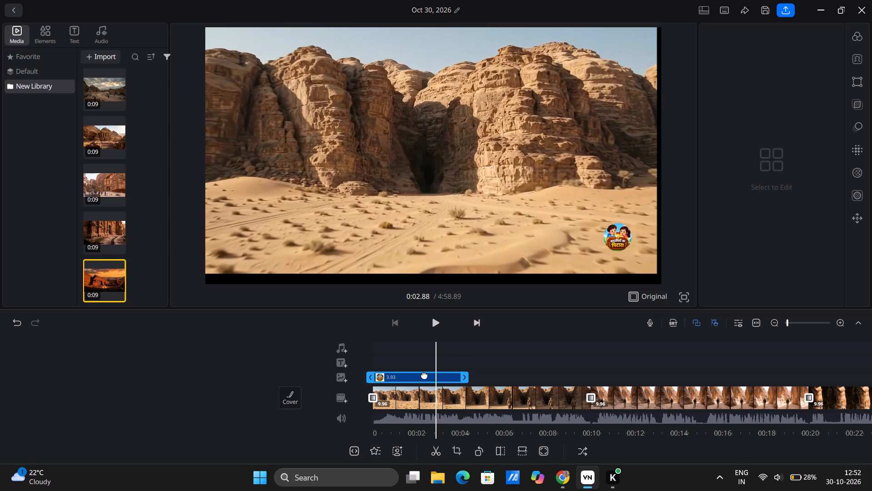
left_click(424, 378)
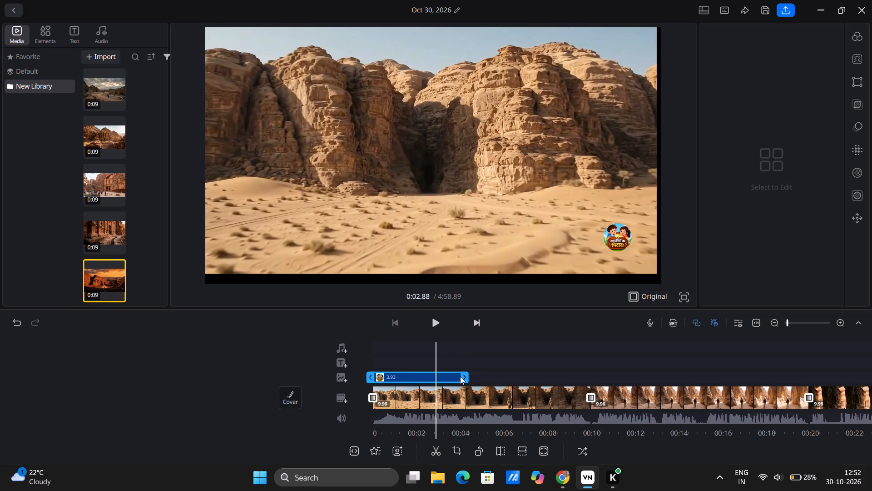
left_click(460, 376)
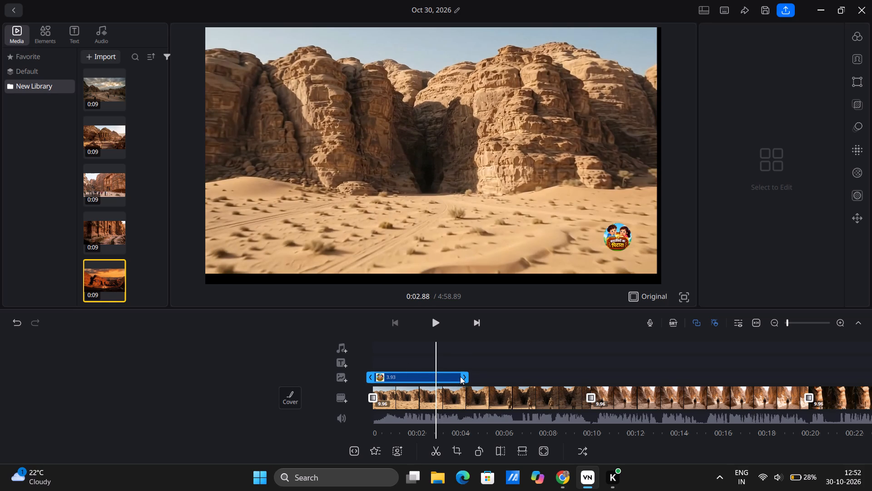
left_click(460, 379)
left_click(472, 376)
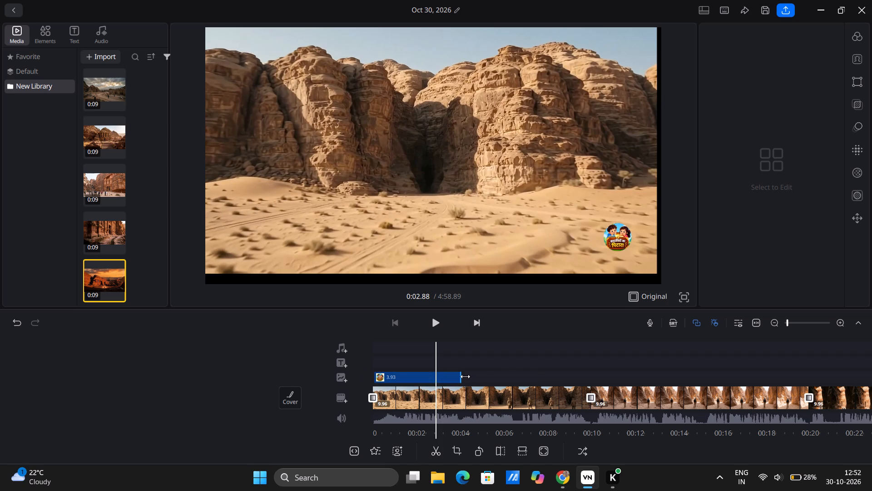
left_click(465, 376)
left_click_drag(465, 376, 769, 376)
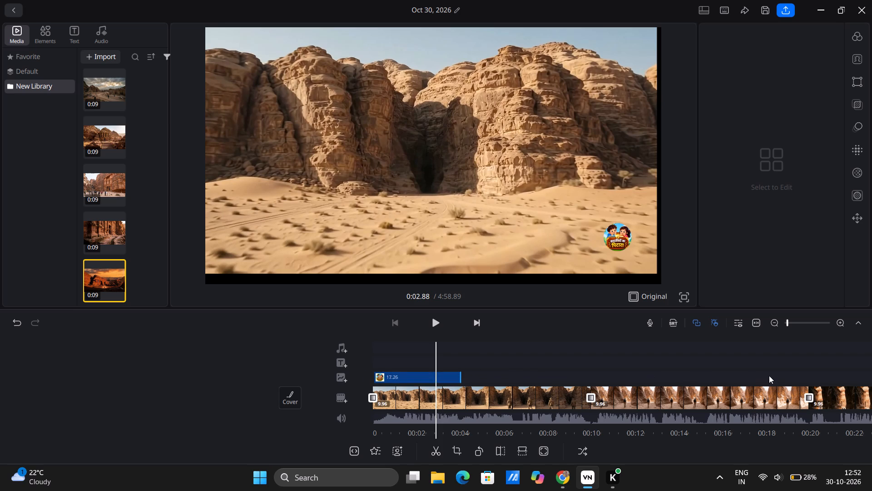
left_click_drag(769, 376, 871, 375)
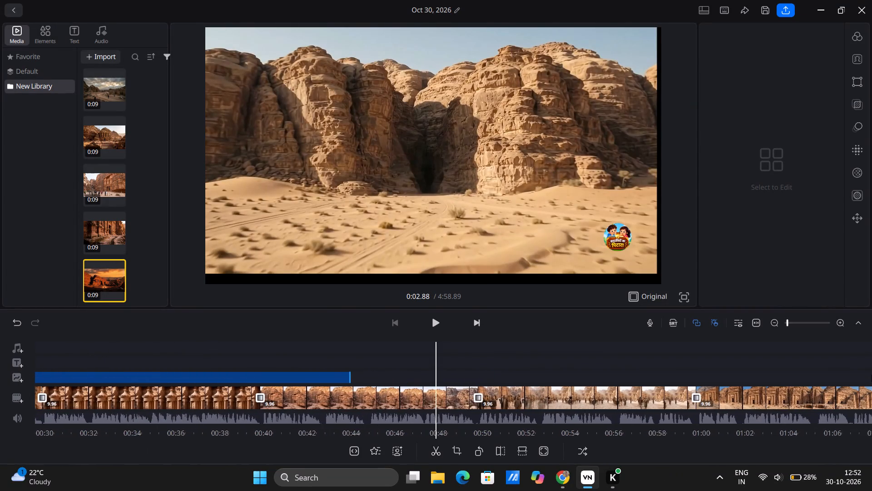
left_click_drag(871, 375, 871, 374)
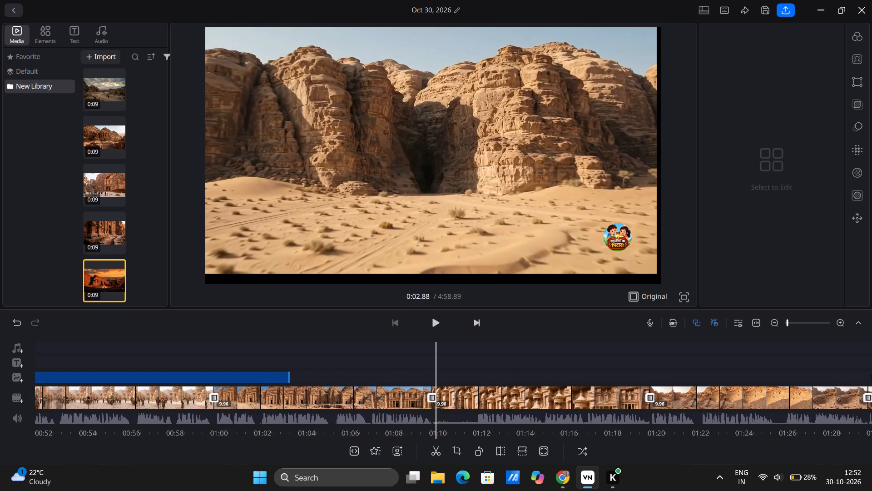
left_click_drag(871, 374, 871, 374)
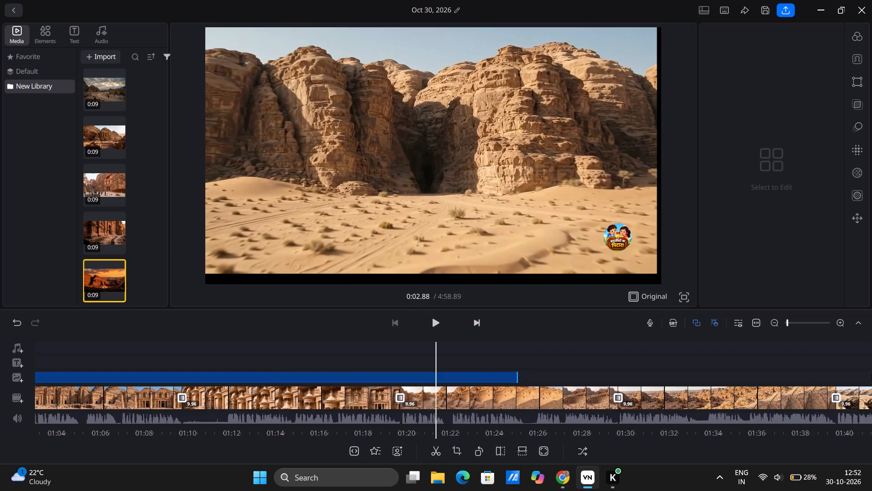
left_click_drag(871, 374, 871, 375)
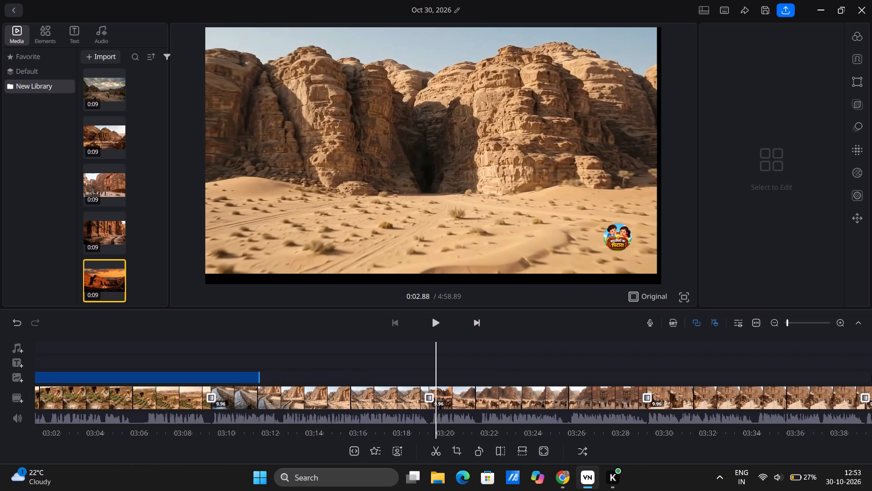
left_click_drag(871, 375, 871, 376)
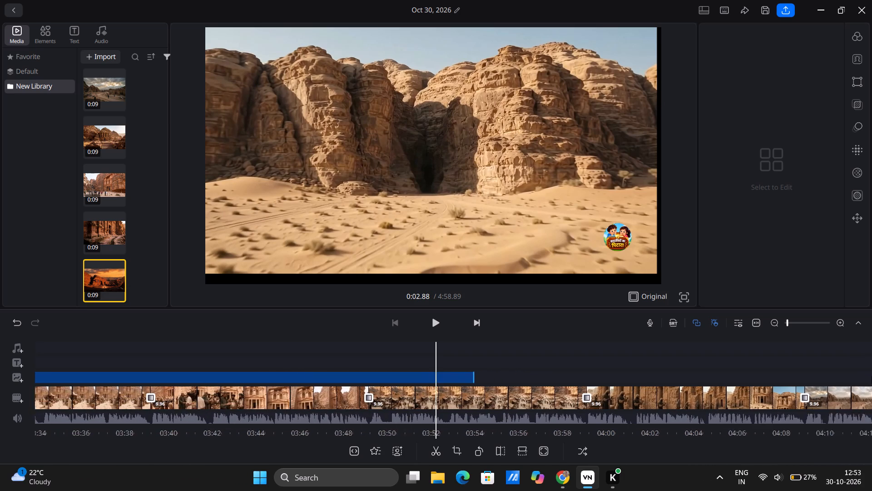
left_click_drag(871, 376, 871, 376)
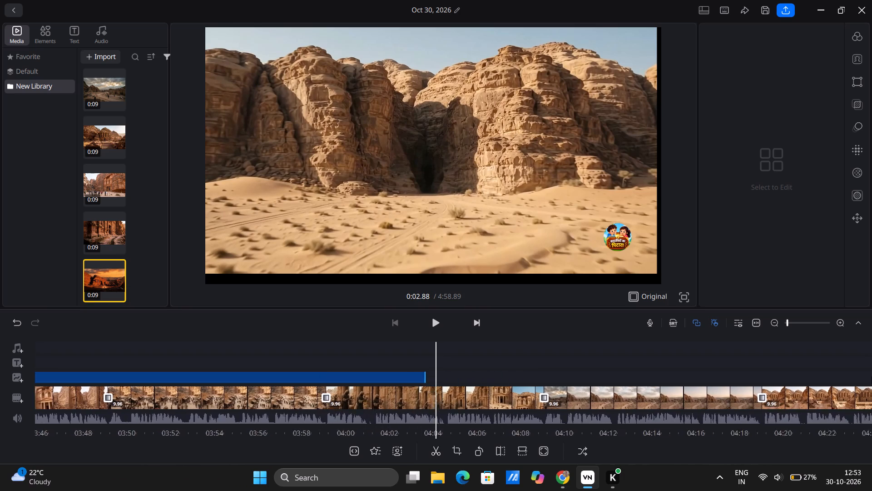
left_click_drag(871, 376, 871, 376)
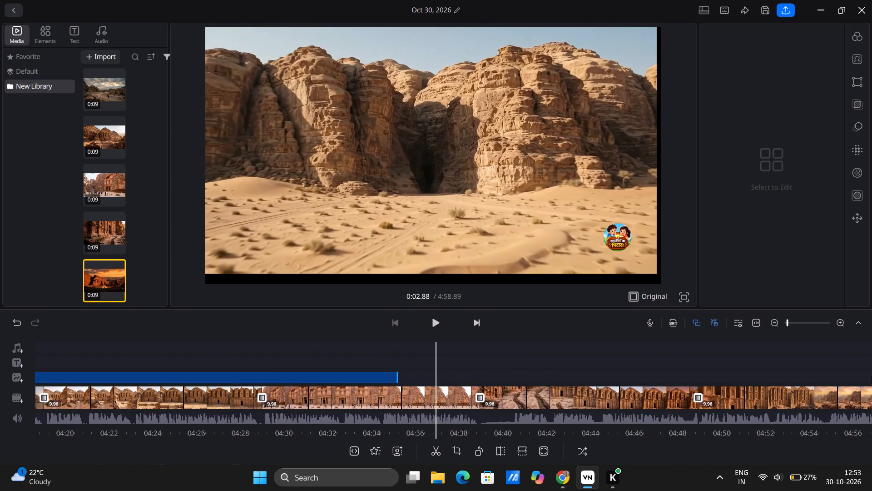
left_click_drag(871, 376, 871, 376)
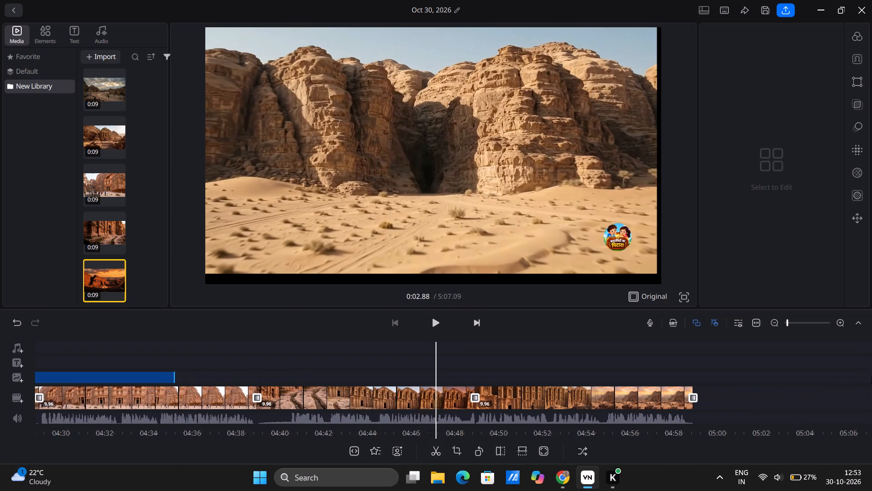
left_click_drag(871, 376, 871, 376)
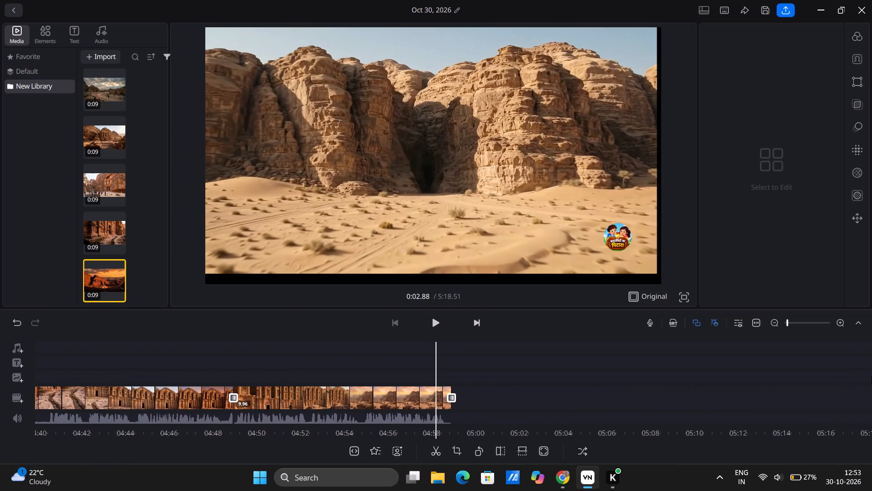
left_click_drag(871, 376, 871, 376)
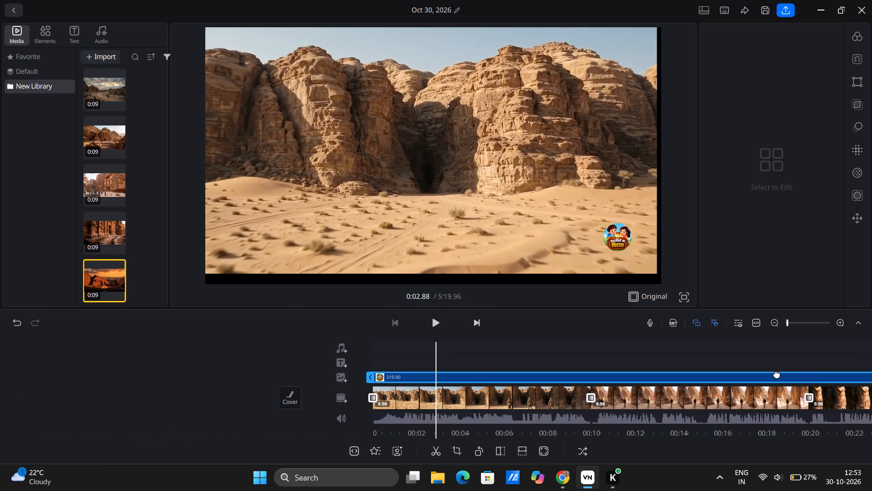
Trim the logo overlay's end back to the end of the last video clip, for a duration of 298.89 seconds.
scroll(777, 374, "left", 3)
scroll(777, 374, "left", 20)
scroll(777, 374, "left", 20)
scroll(777, 374, "left", 15)
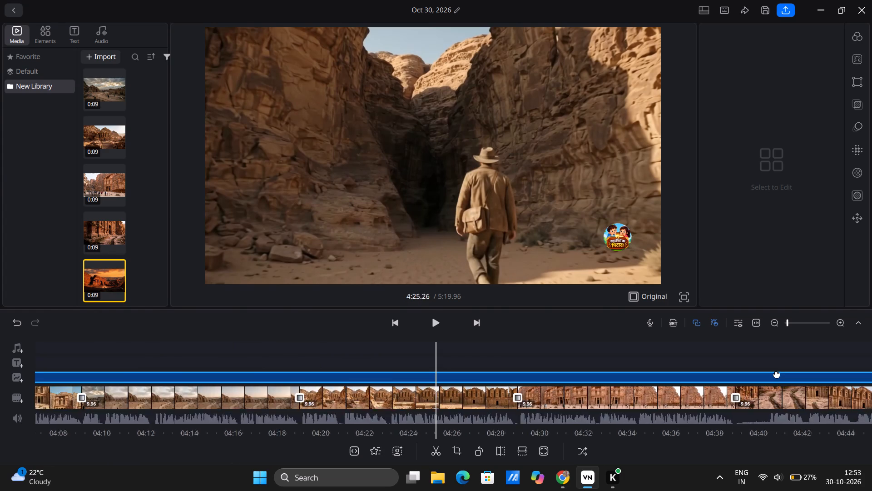
scroll(777, 374, "left", 20)
scroll(777, 374, "left", 17)
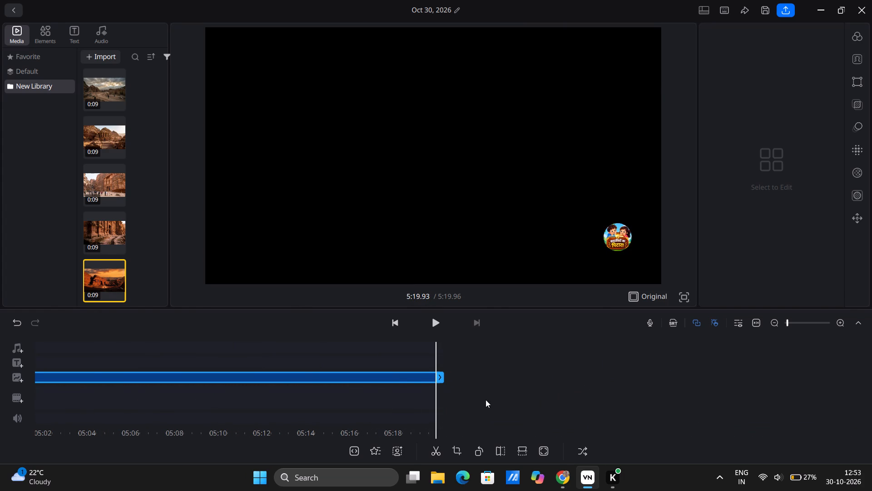
left_click_drag(435, 381, 425, 379)
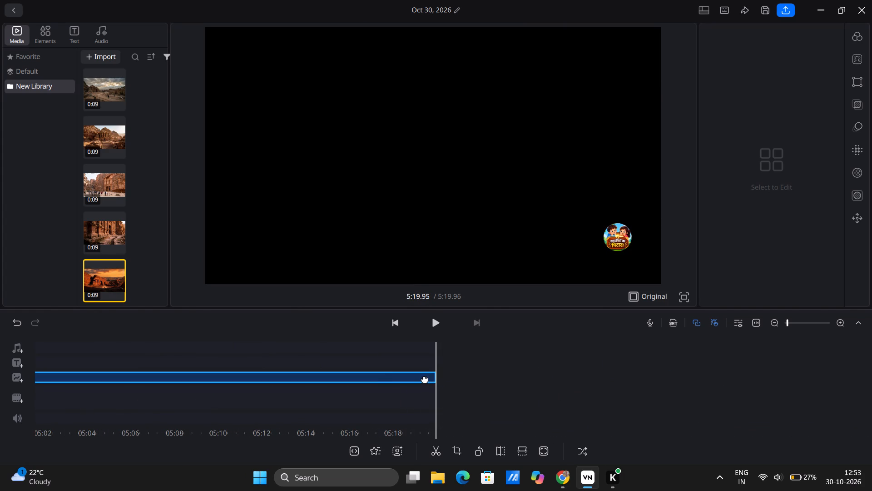
left_click_drag(425, 379, 282, 400)
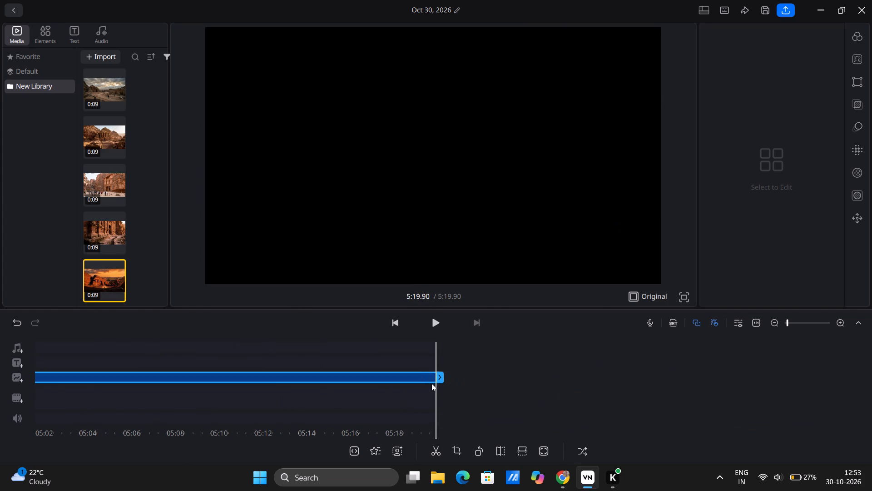
Trim the logo overlay's end to line up with the end of the last video clip, for a duration of 298.89 seconds.
left_click_drag(437, 378, 241, 366)
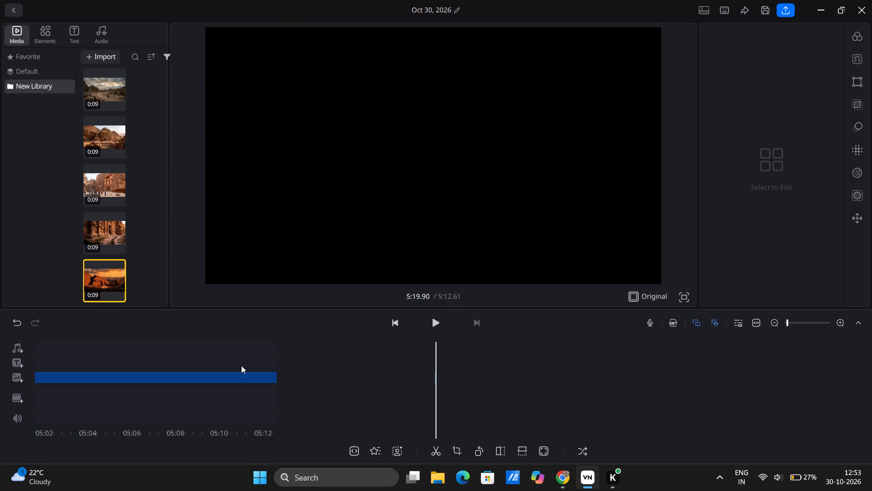
left_click_drag(241, 366, 24, 400)
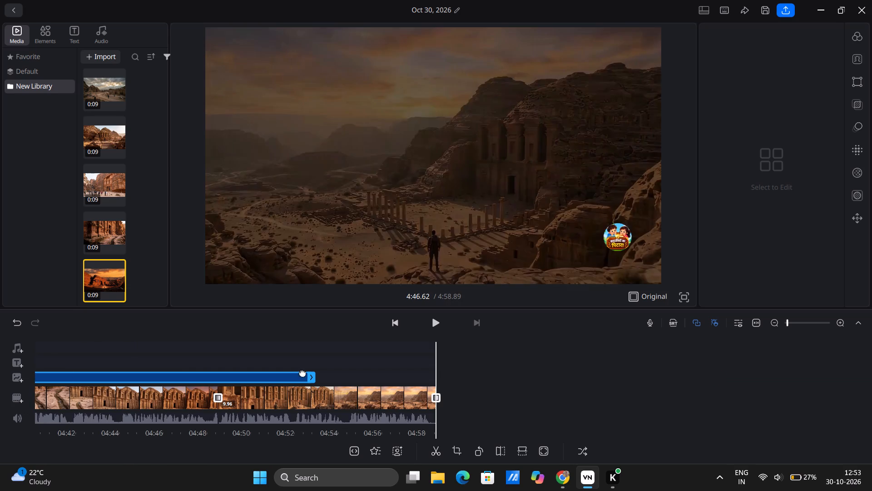
left_click_drag(309, 377, 425, 374)
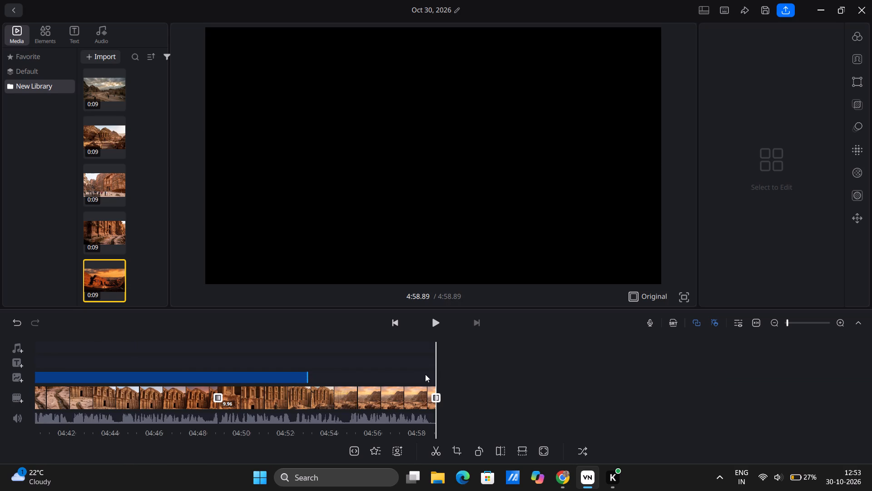
left_click_drag(425, 374, 436, 376)
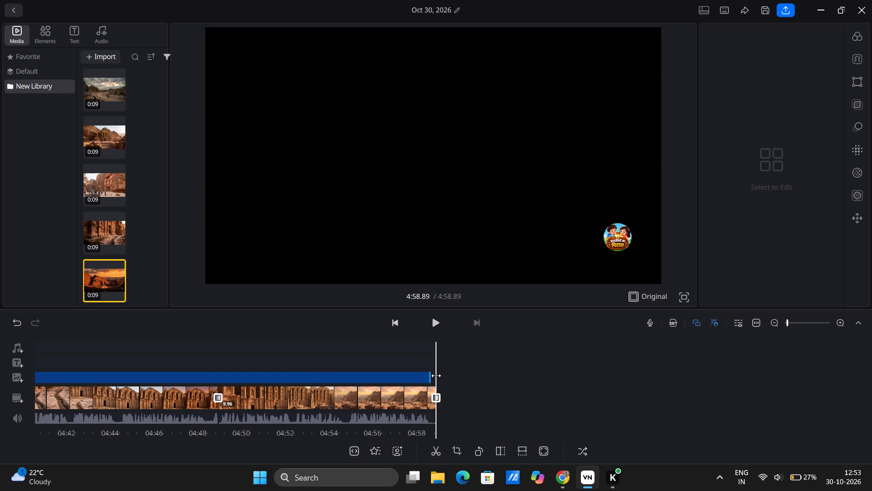
left_click_drag(436, 376, 436, 376)
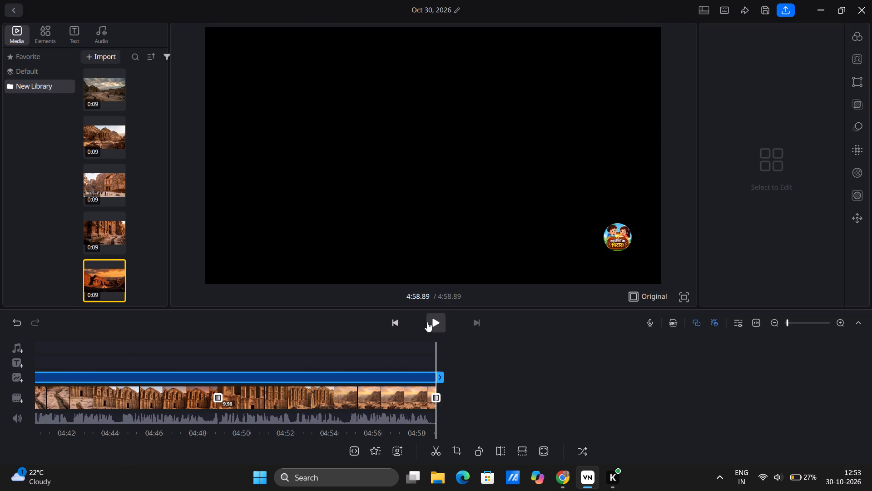
Turn on Bluetooth in the system quick settings to connect the Airdopes 131 Pro Buds.
left_click(812, 485)
left_click(792, 490)
left_click(800, 481)
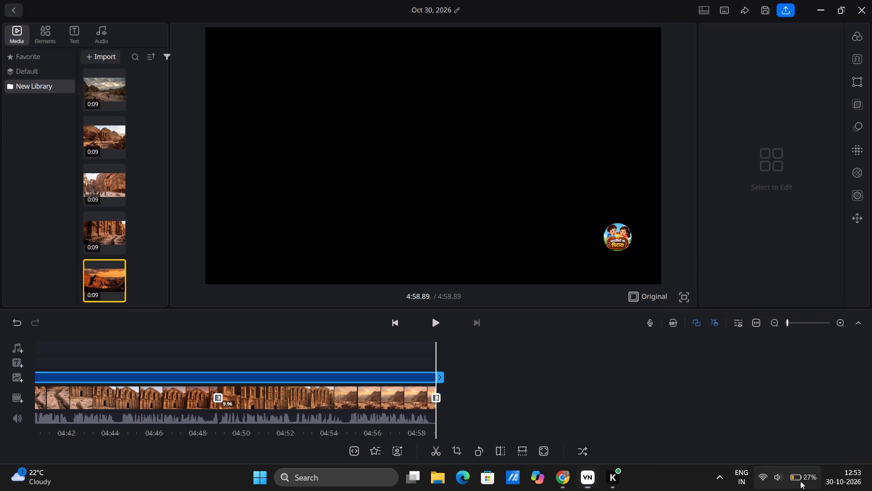
left_click(753, 267)
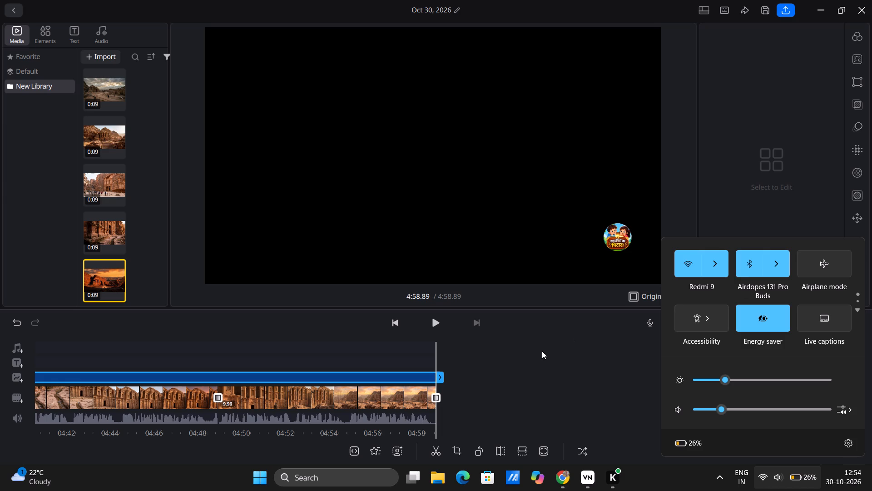
Play the video from the beginning to check the logo overlay across the clips.
left_click(427, 330)
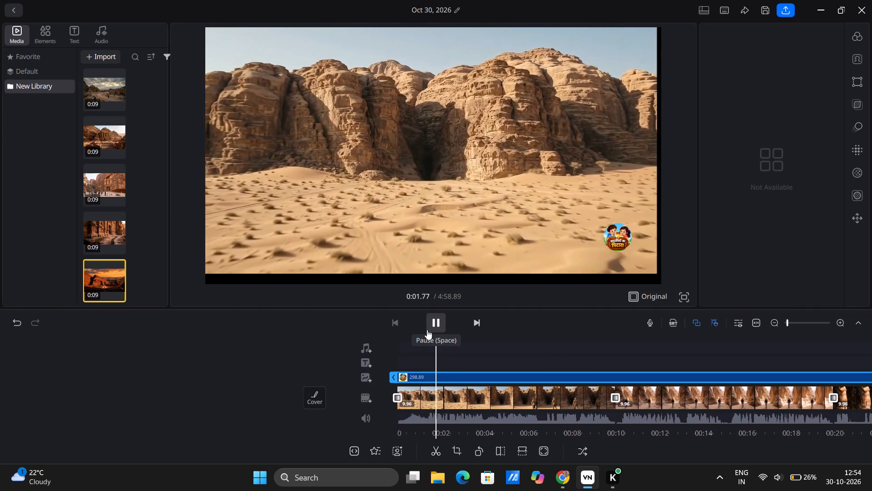
left_click(792, 490)
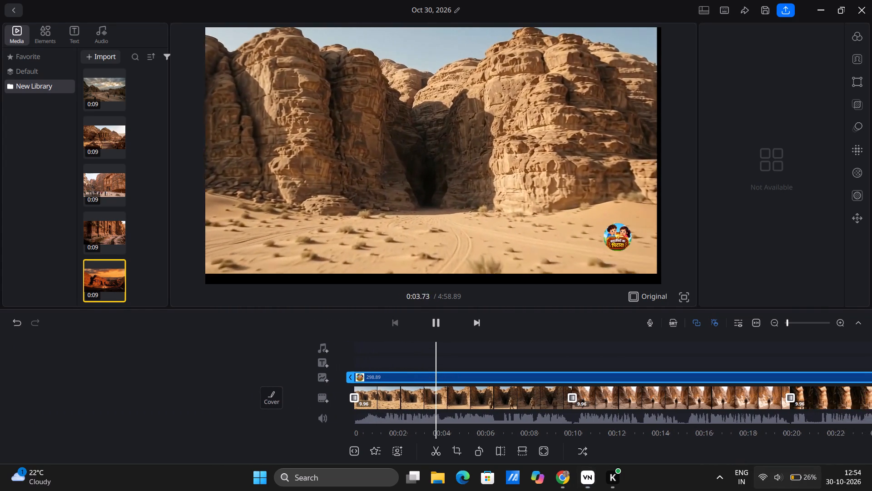
Connect the Airdopes 131 Pro Buds to the computer over Bluetooth, and pause the timeline playback.
left_click(773, 265)
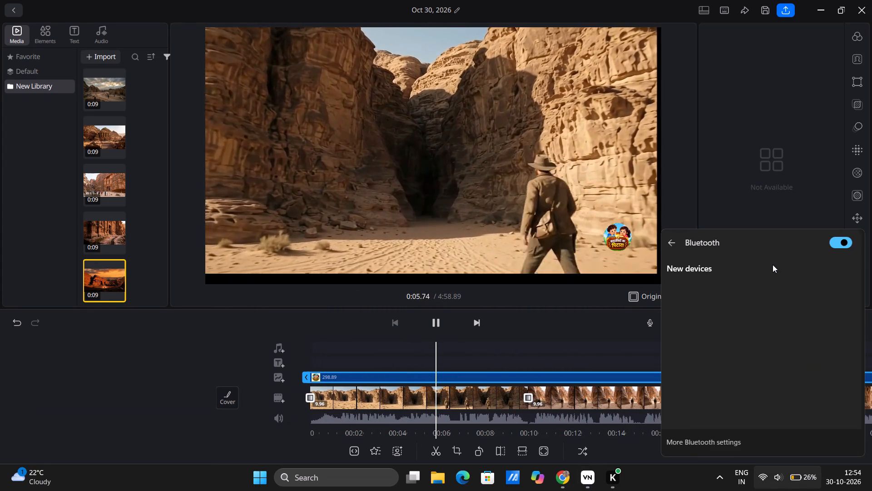
left_click(836, 241)
left_click(836, 241)
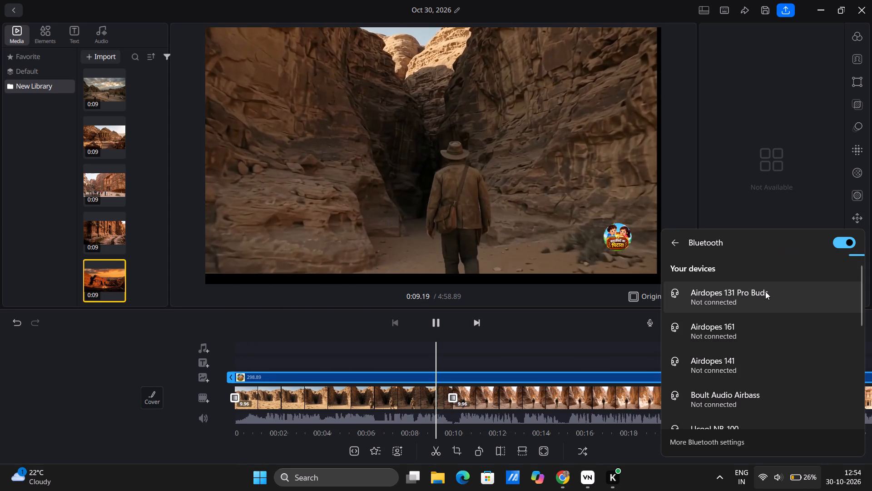
left_click(762, 290)
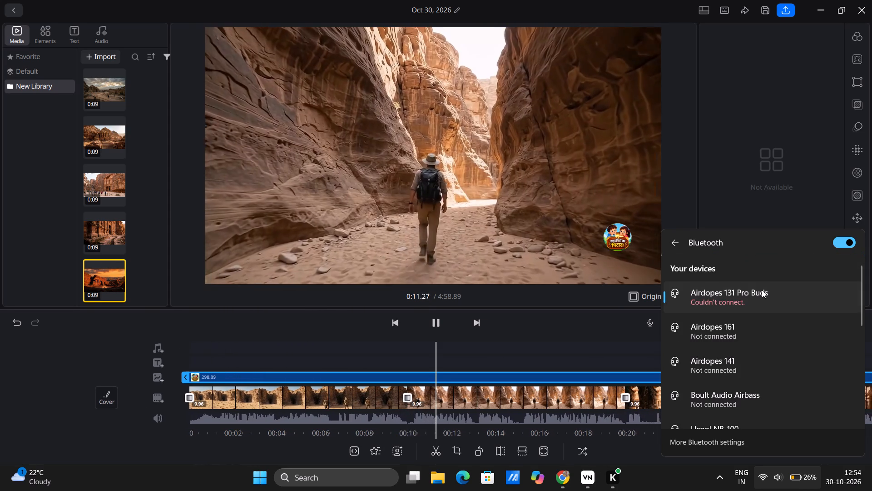
double_click(762, 290)
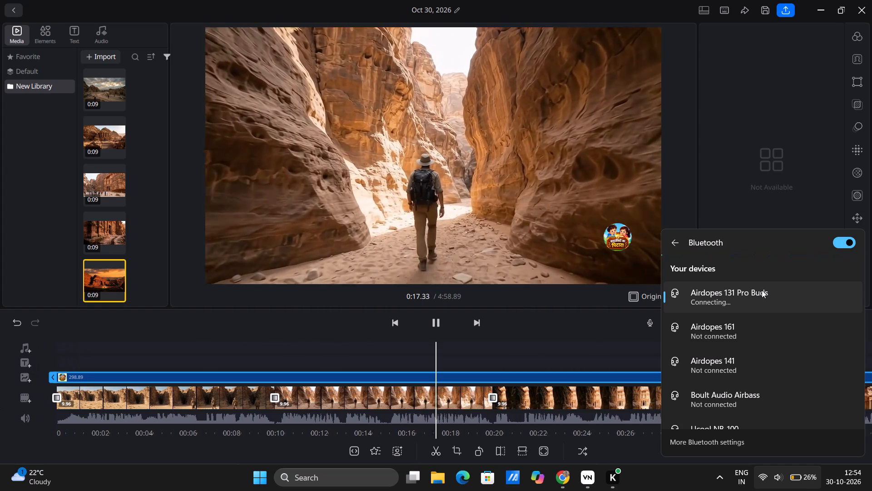
left_click(762, 290)
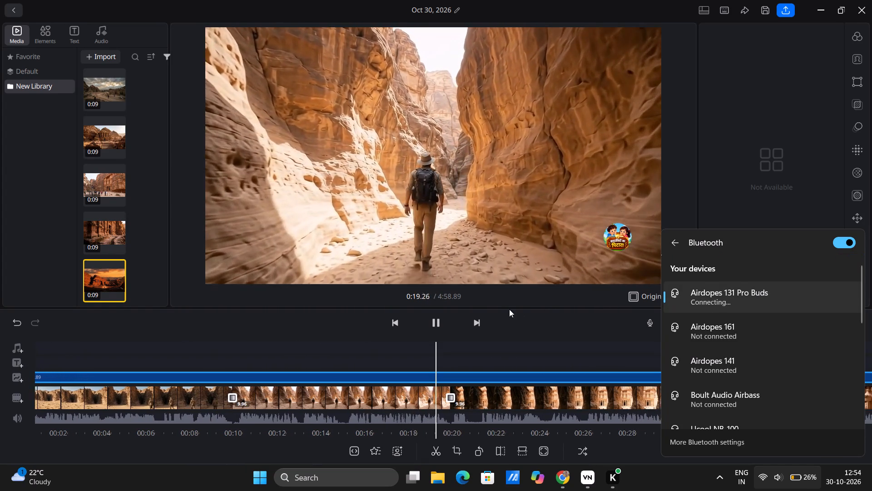
left_click(438, 321)
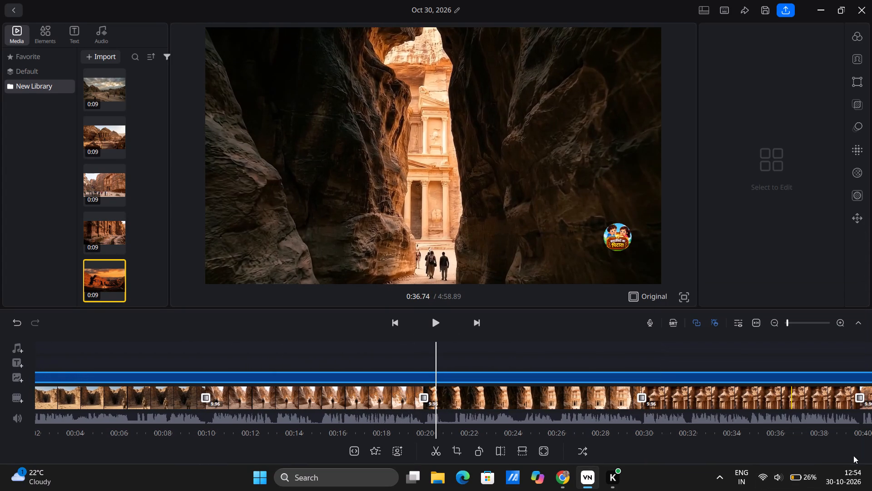
left_click(795, 490)
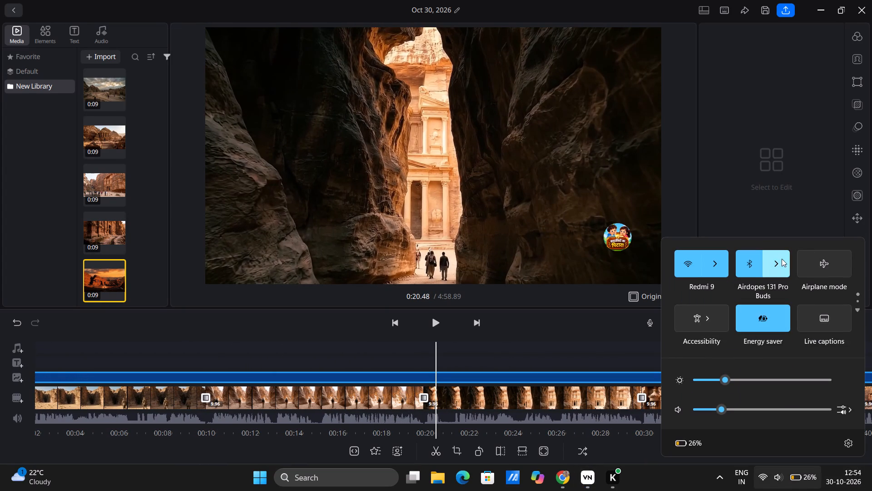
left_click(782, 259)
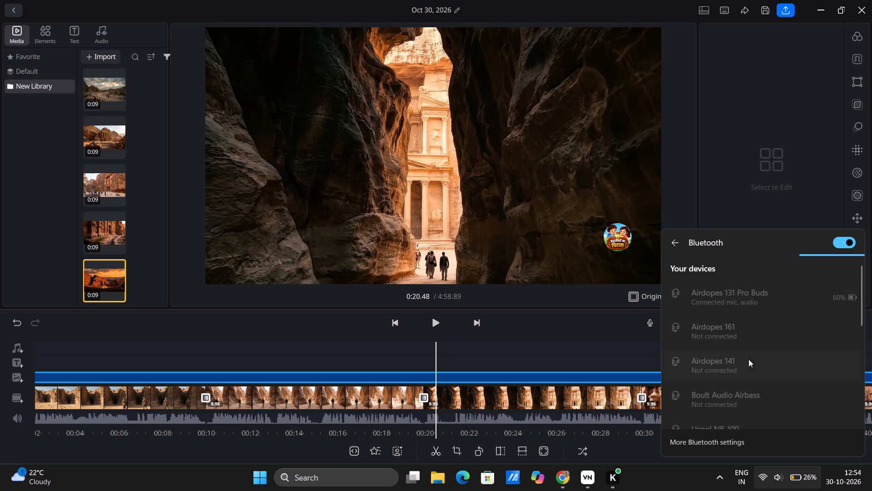
Resume the timeline playback and raise the system volume for the earbuds.
left_click(438, 324)
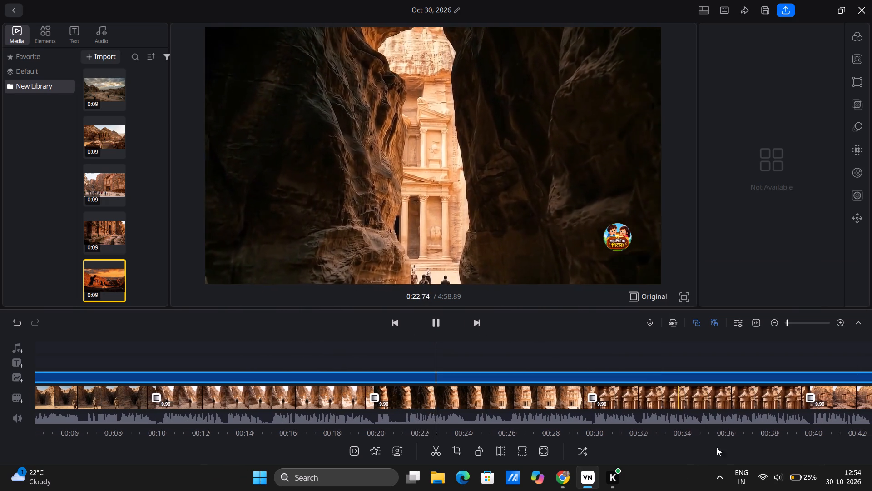
left_click(764, 488)
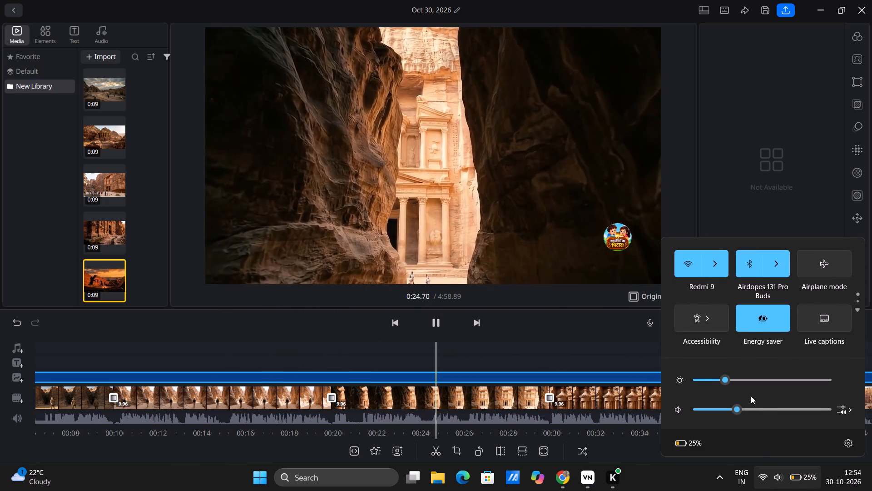
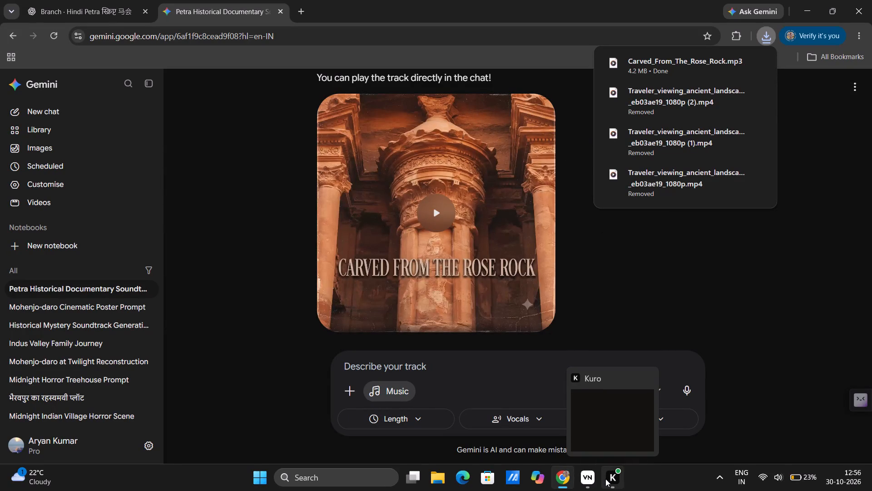
Switch to VN and add Carved_From_The_Rose_Rock.mp3 from Downloads to the timeline as an audio clip.
left_click(588, 481)
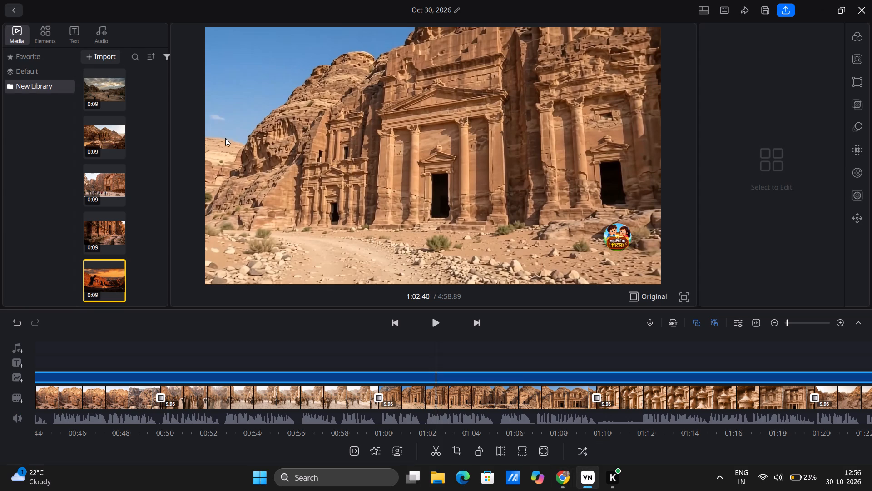
left_click(104, 36)
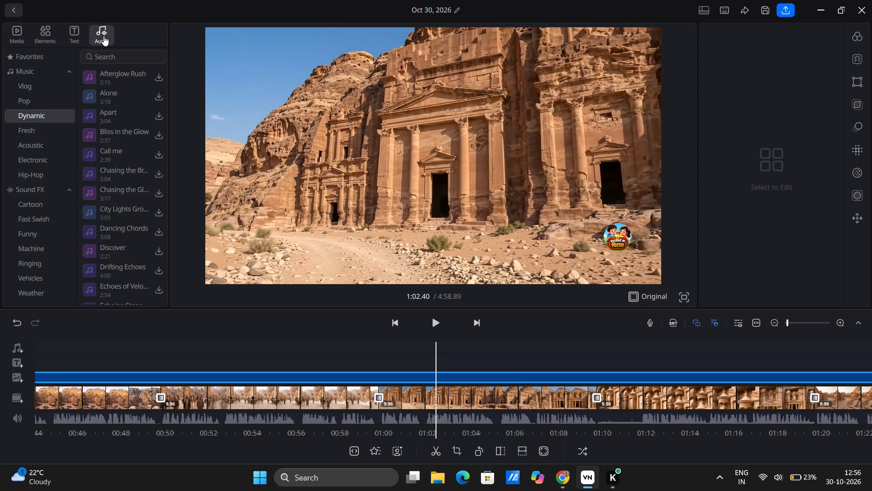
left_click(21, 346)
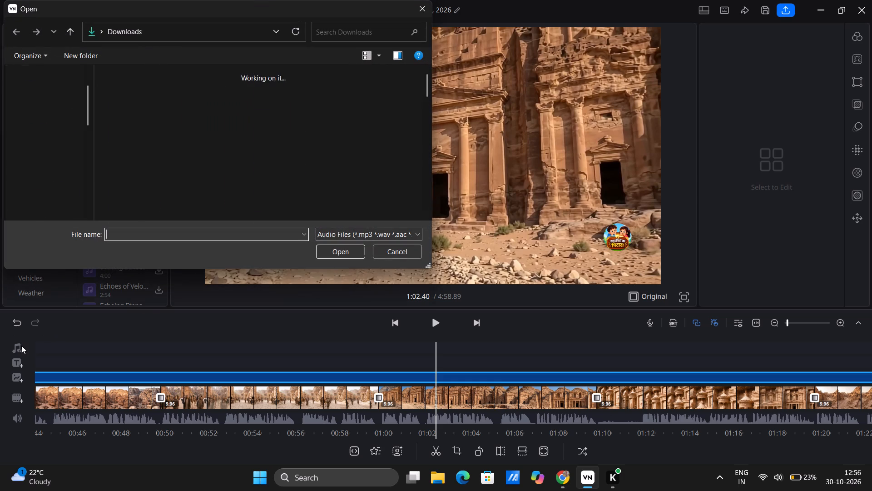
left_click(139, 106)
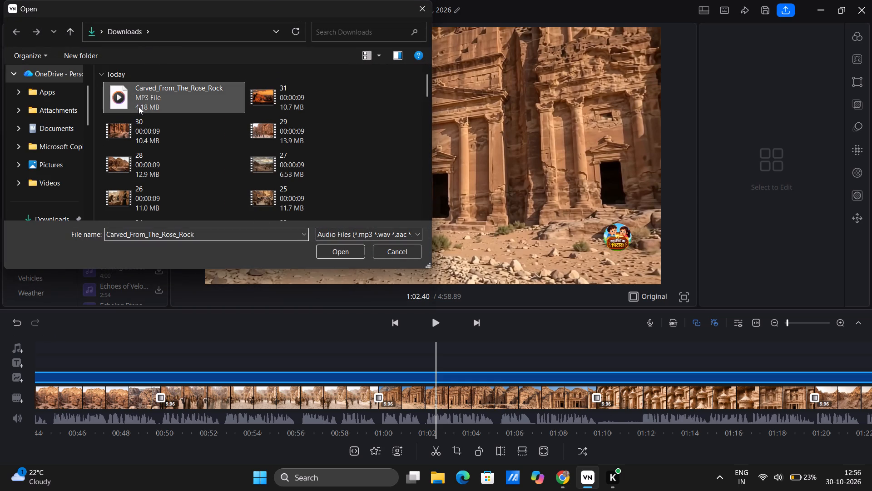
left_click(347, 253)
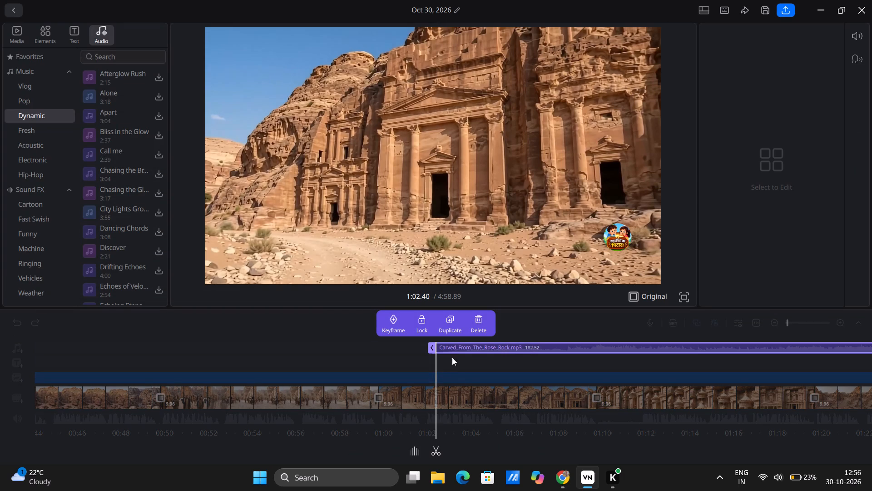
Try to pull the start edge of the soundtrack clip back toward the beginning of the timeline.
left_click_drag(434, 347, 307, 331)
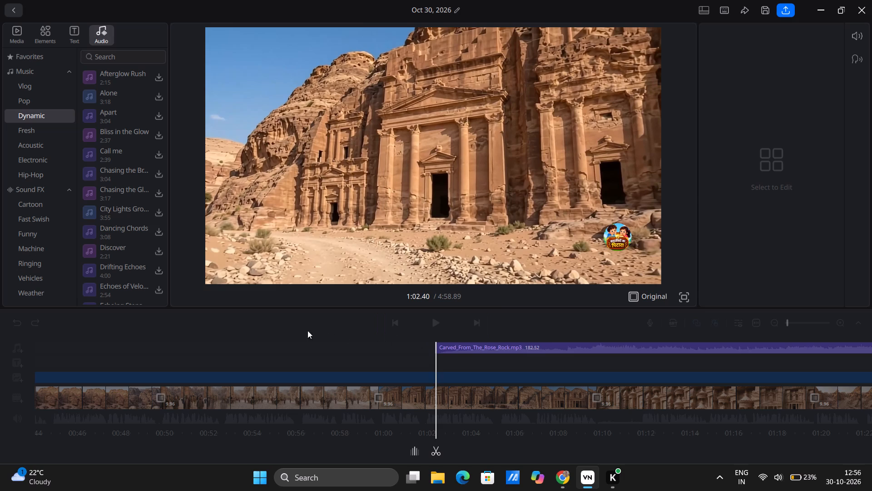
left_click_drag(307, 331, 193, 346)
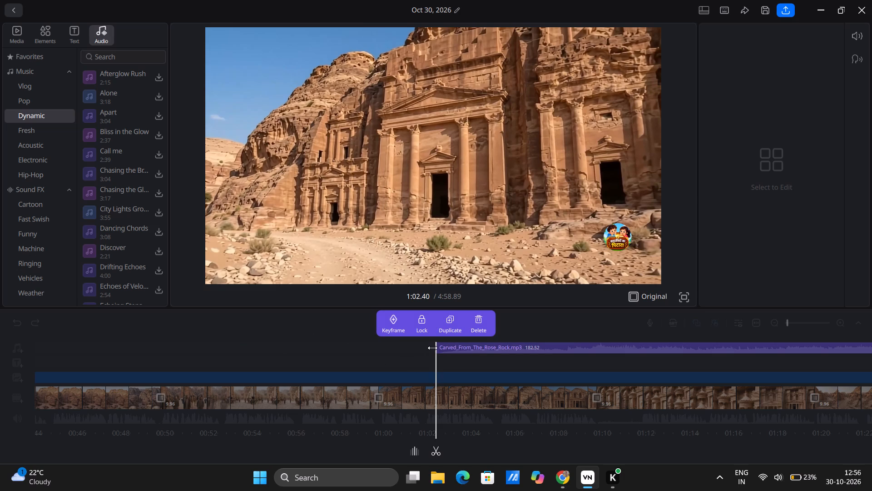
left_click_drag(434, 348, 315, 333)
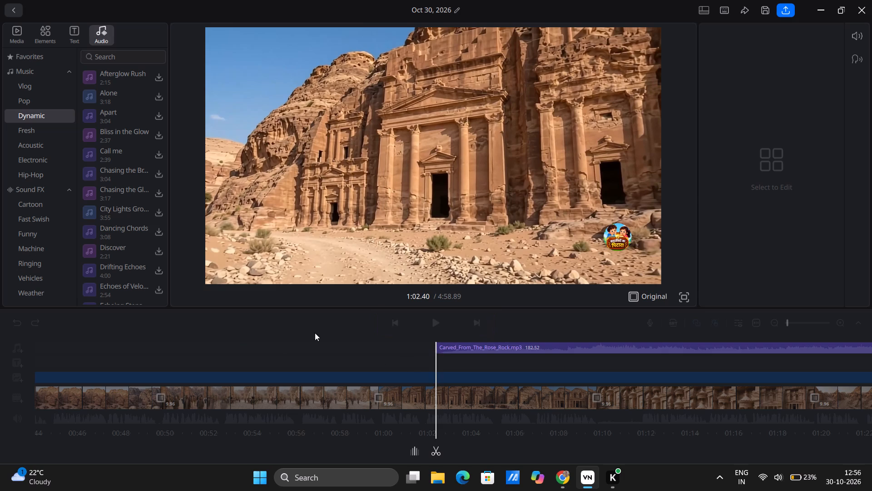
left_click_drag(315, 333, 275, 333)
Move the Carved_From_The_Rose_Rock.mp3 clip back along the audio track so it starts at 0 with the first video clip.
left_click_drag(438, 353, 0, 355)
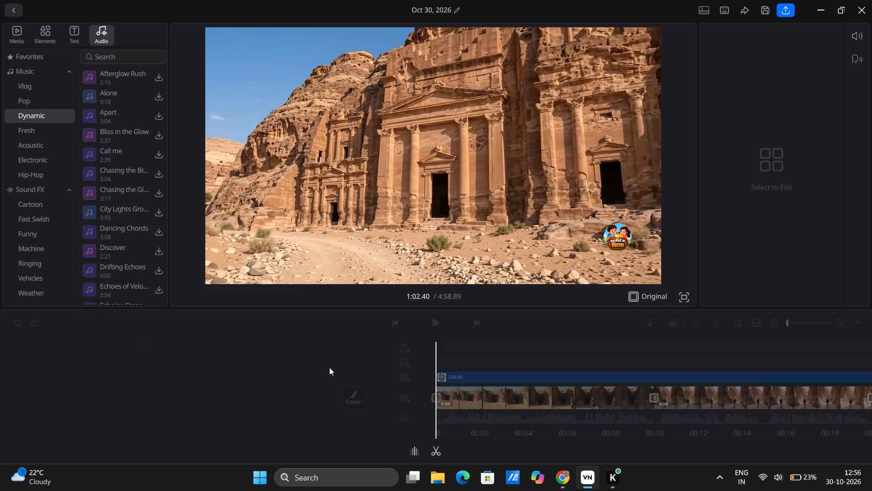
left_click(349, 353)
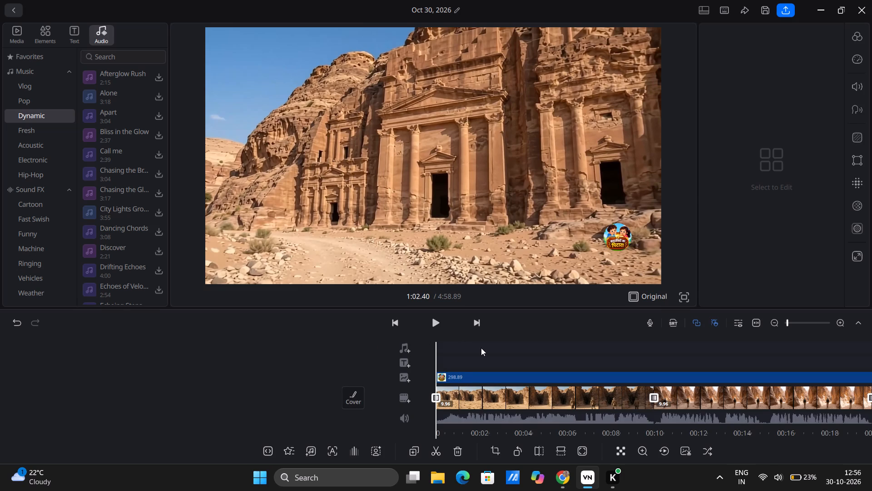
scroll(481, 348, "left", 12)
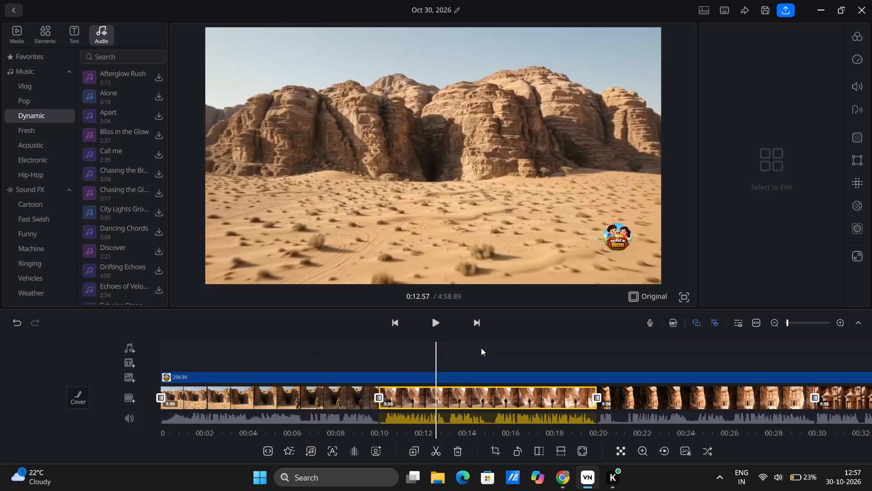
scroll(481, 348, "left", 1)
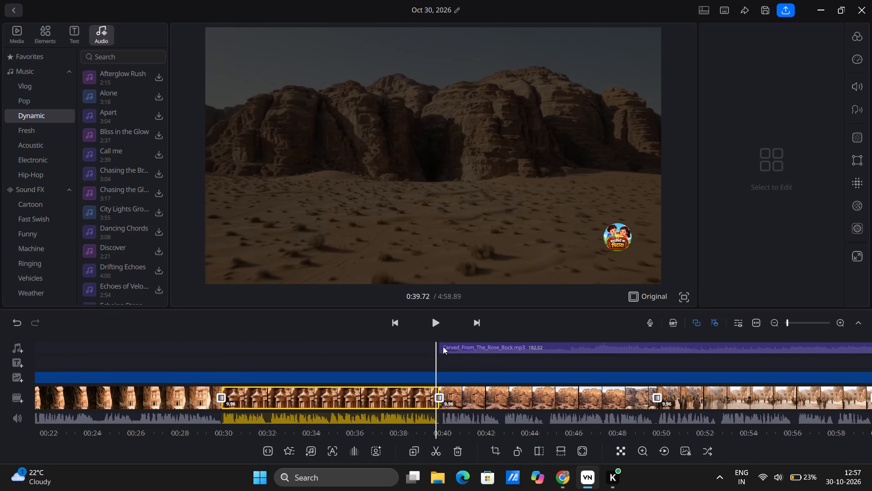
left_click_drag(443, 347, 474, 346)
left_click(474, 346)
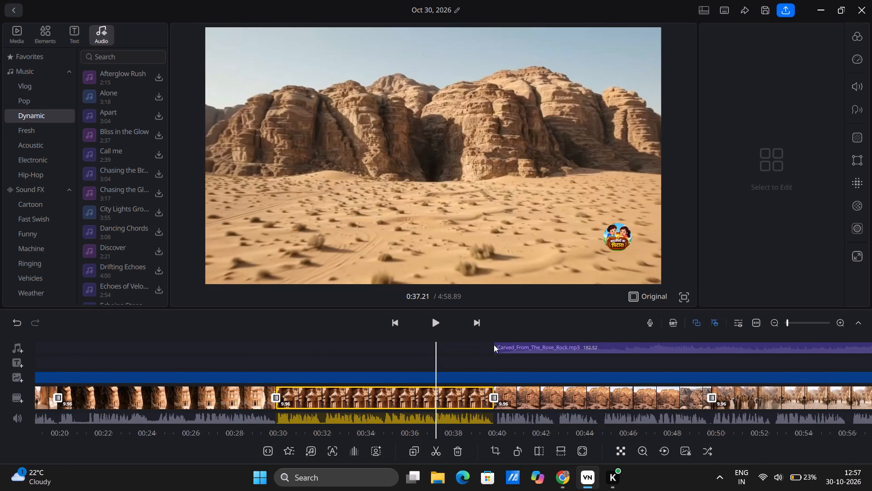
left_click(514, 346)
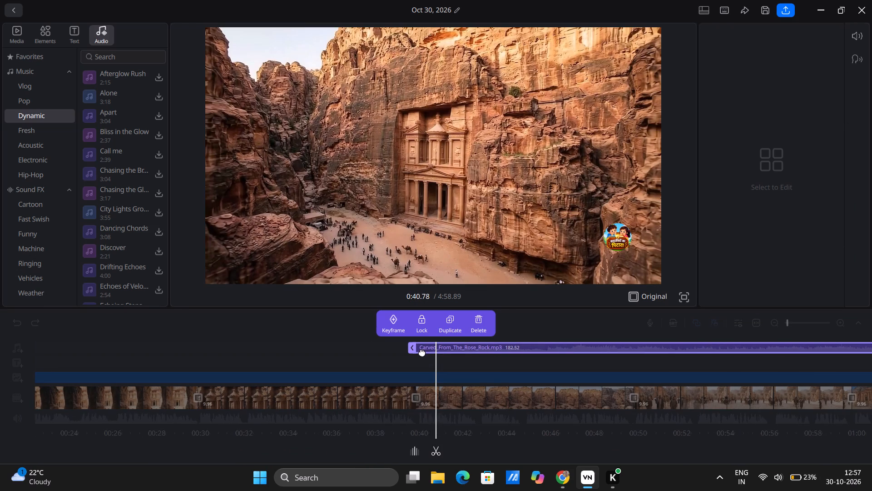
left_click_drag(419, 351, 18, 365)
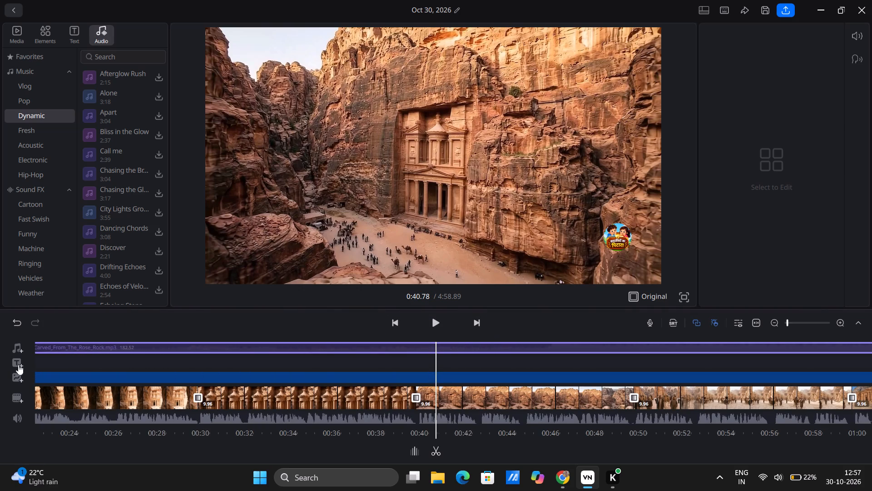
left_click_drag(18, 365, 0, 362)
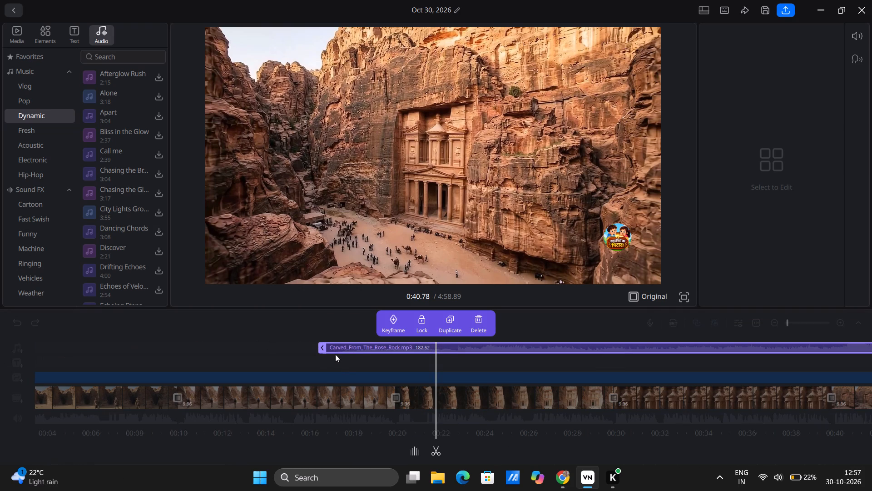
left_click_drag(322, 348, 207, 360)
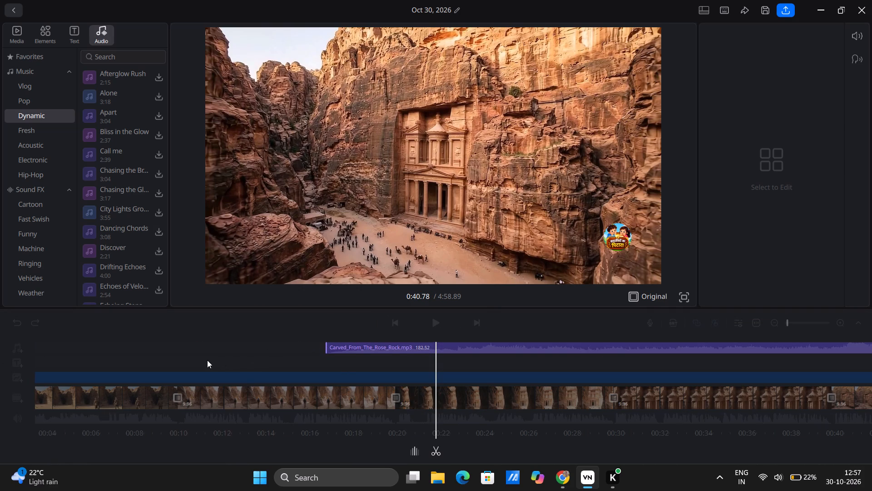
left_click_drag(207, 360, 331, 351)
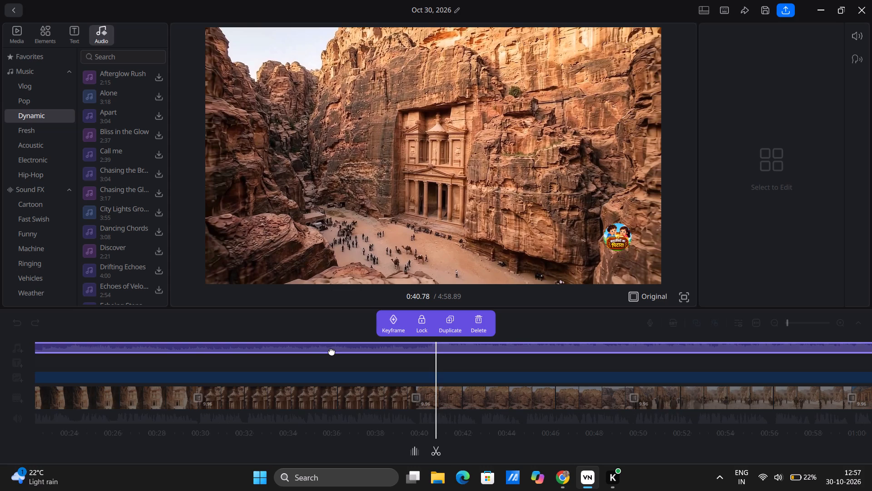
scroll(332, 351, "right", 12)
scroll(332, 351, "right", 20)
scroll(332, 351, "right", 13)
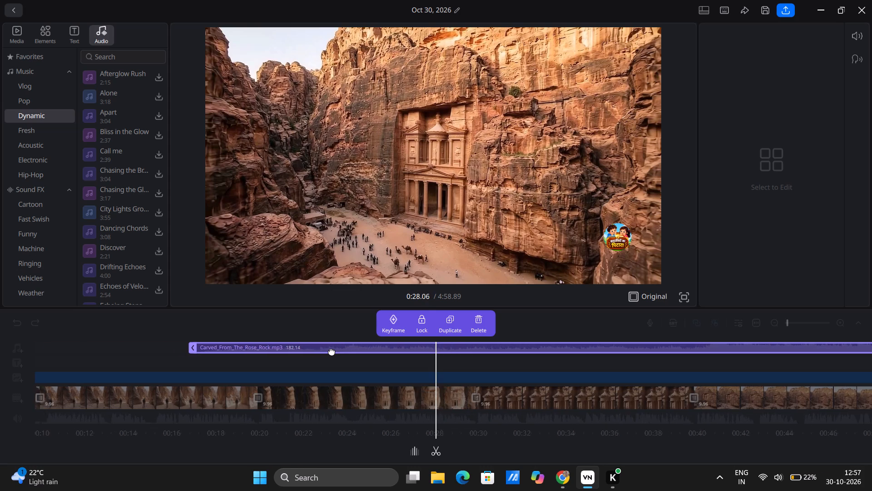
scroll(332, 351, "right", 9)
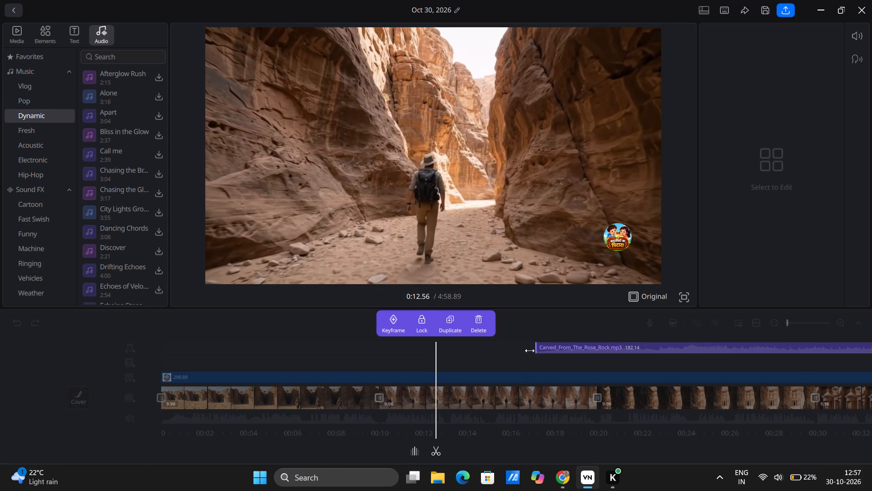
left_click_drag(539, 352, 157, 387)
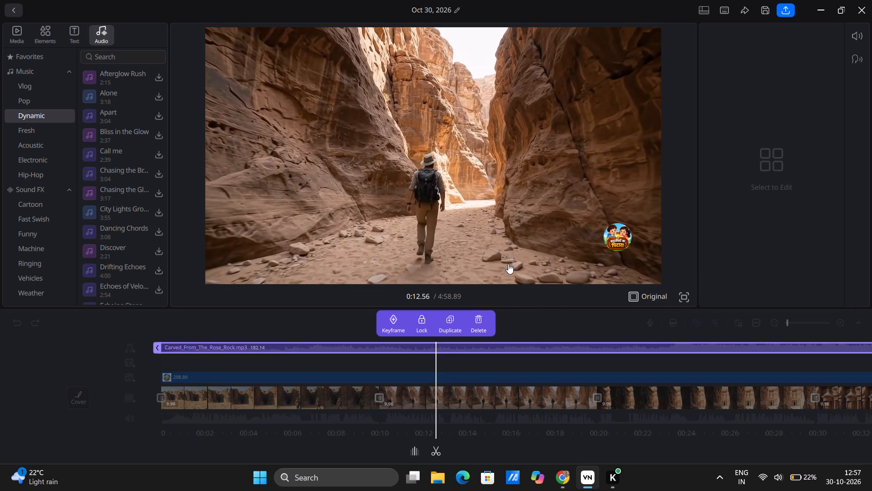
left_click(543, 316)
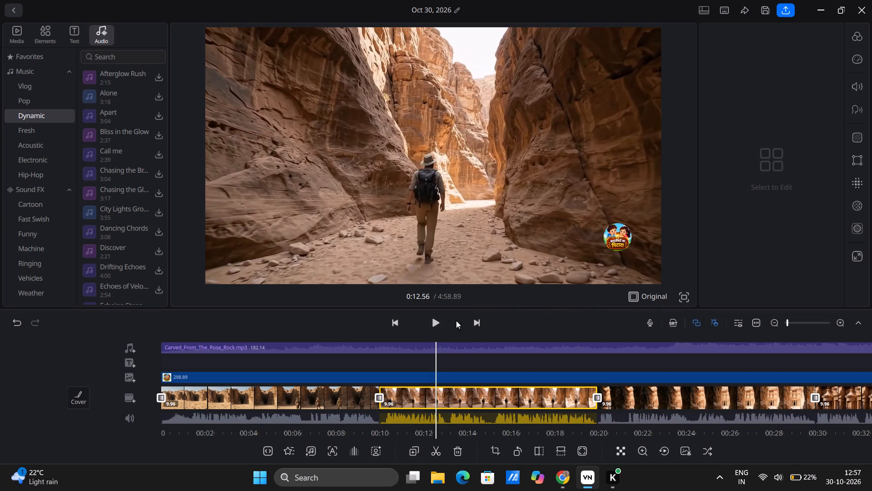
Play a few seconds of the timeline from about 0:12 to hear the soundtrack with the video, and pause.
left_click(435, 325)
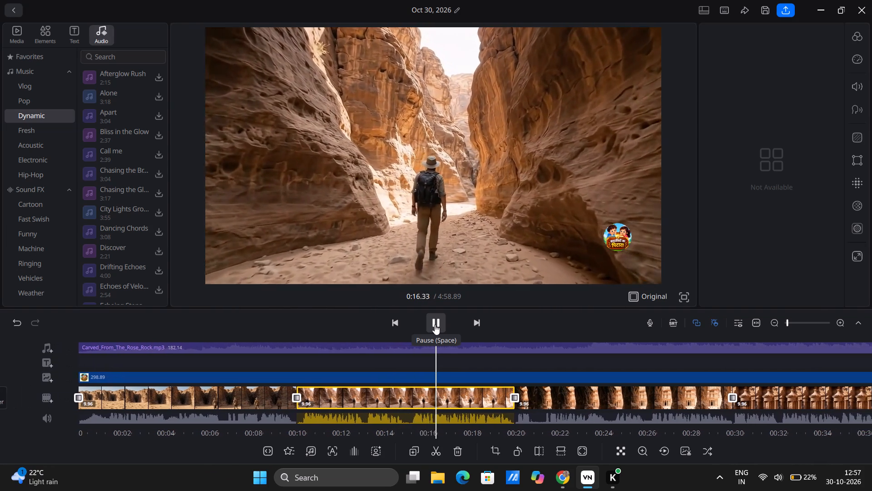
left_click(435, 325)
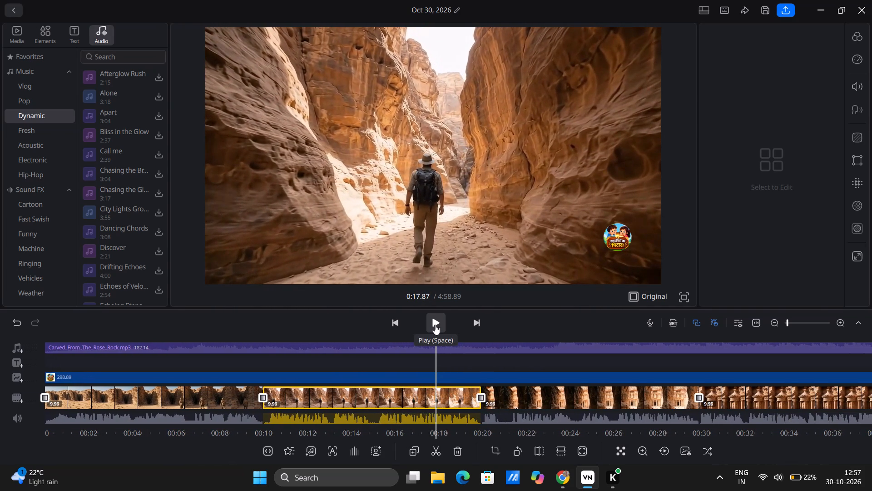
Open the soundtrack clip's Fade settings and apply a 0.0 fade in and 0.0 fade out to all.
left_click(375, 346)
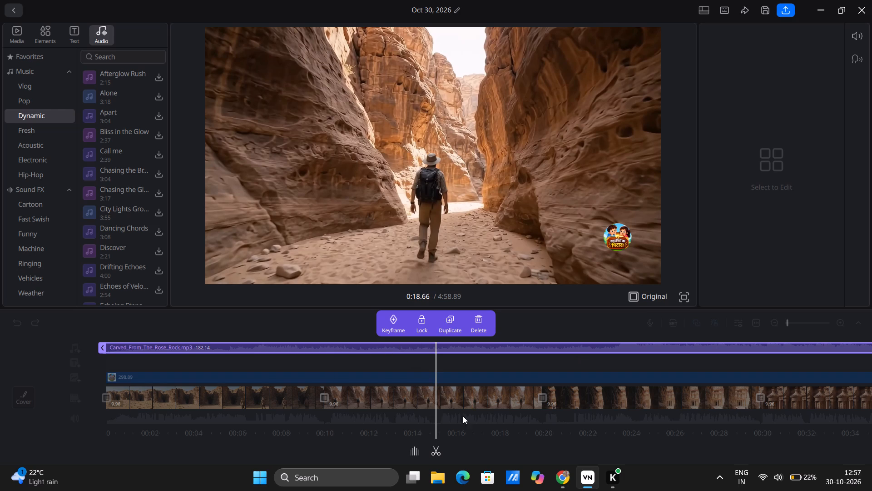
left_click(412, 457)
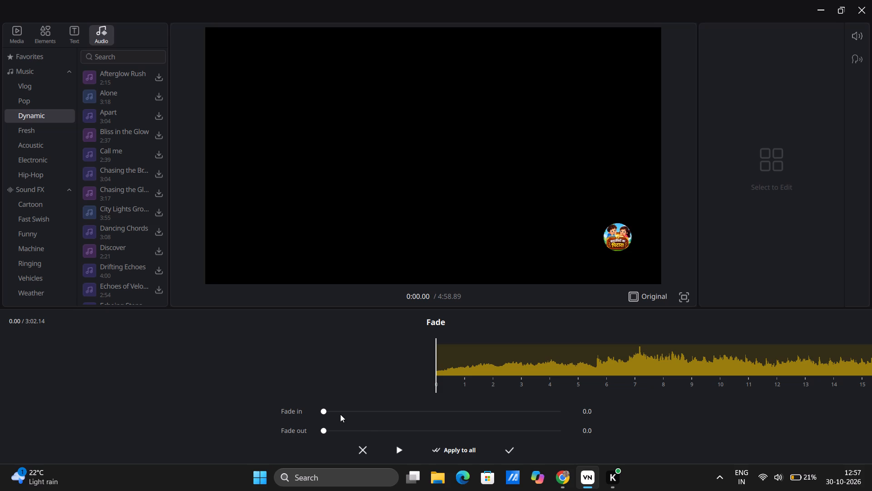
left_click(447, 449)
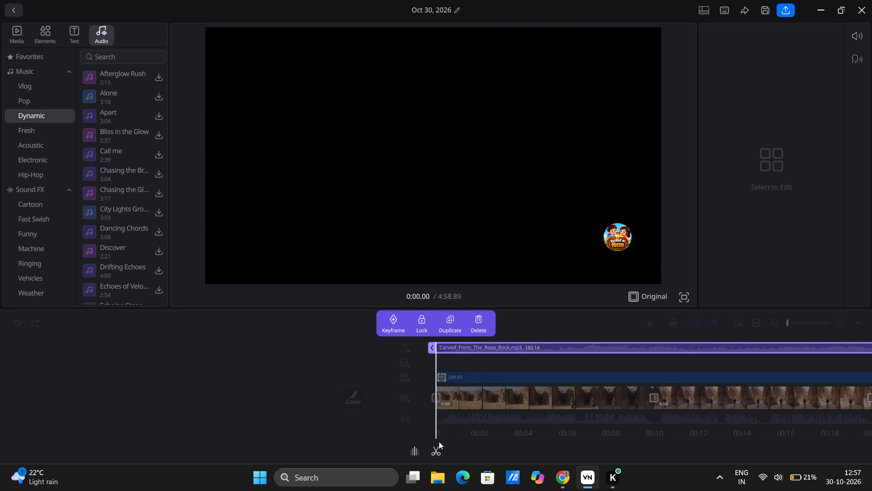
Set the soundtrack clip's volume to 46 and mute the clip.
left_click(517, 347)
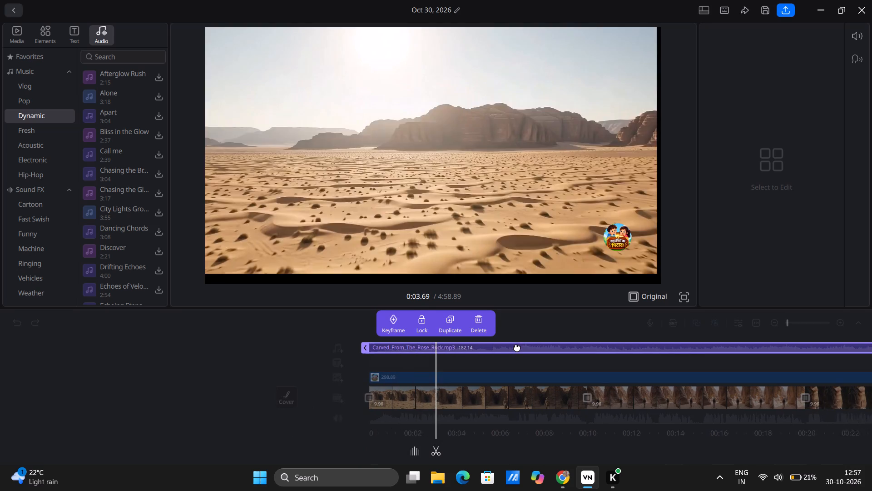
left_click(517, 347)
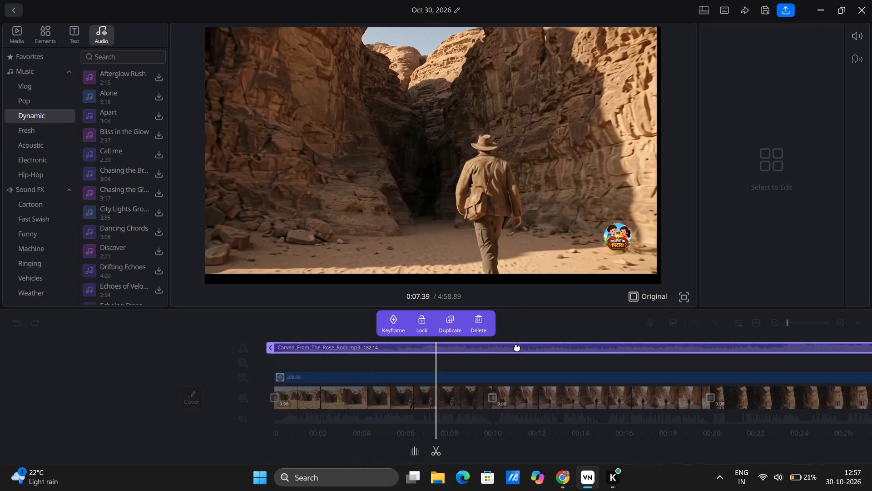
left_click(860, 33)
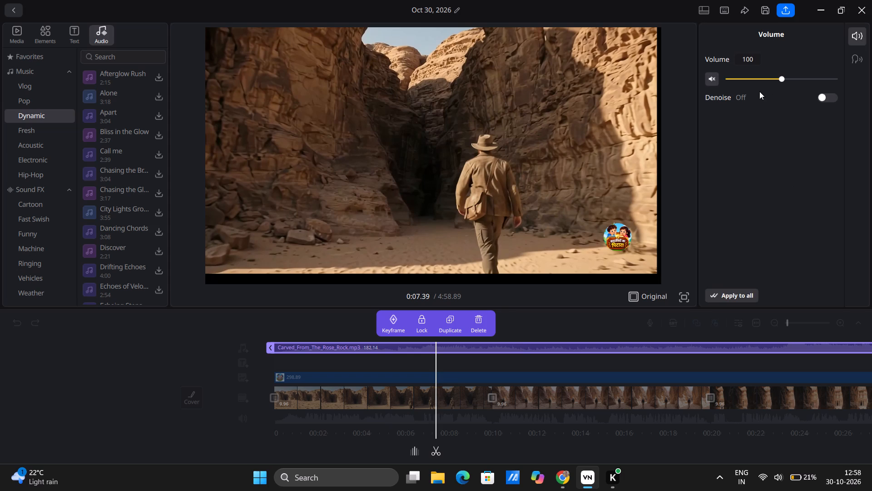
left_click(752, 81)
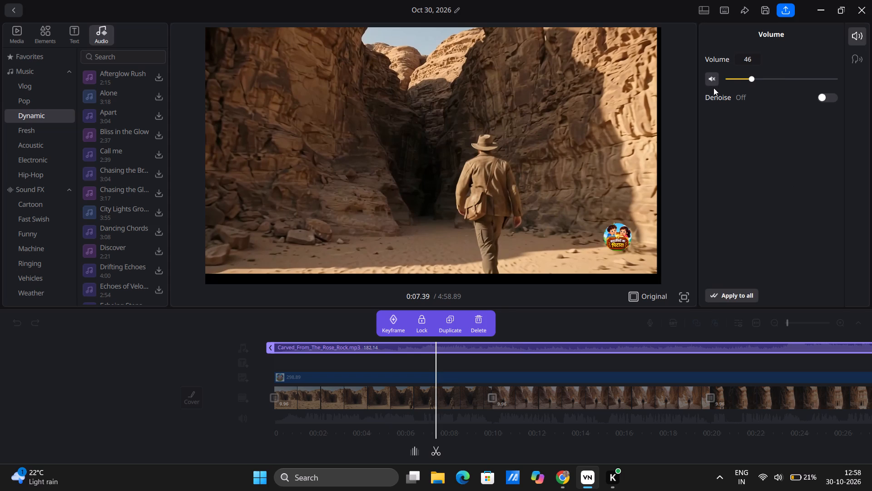
left_click(712, 87)
left_click(716, 80)
Look over the voice effects available for the soundtrack clip, leaving None selected.
left_click(853, 58)
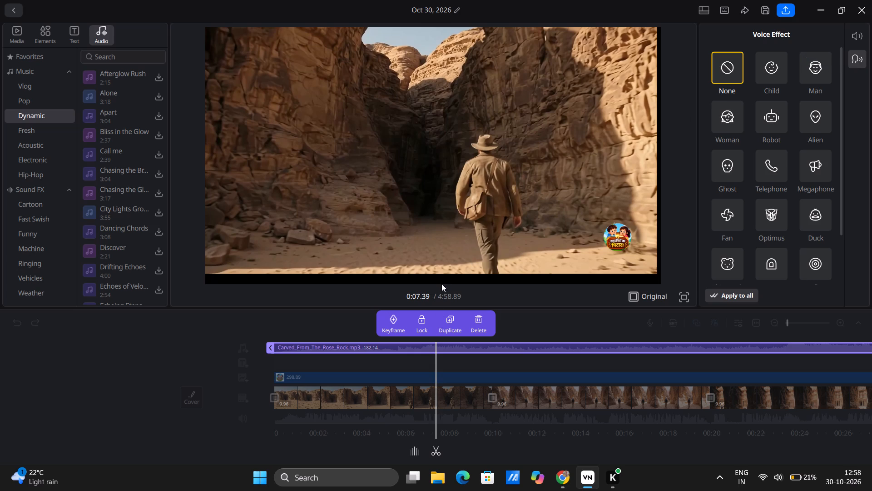
left_click(540, 313)
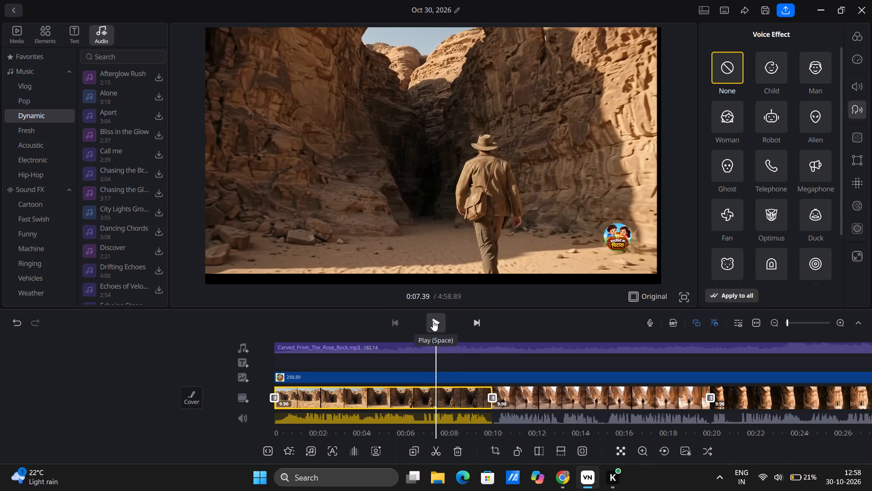
Play the timeline from about 0:07 to check the audio with the changed soundtrack volume.
left_click(433, 321)
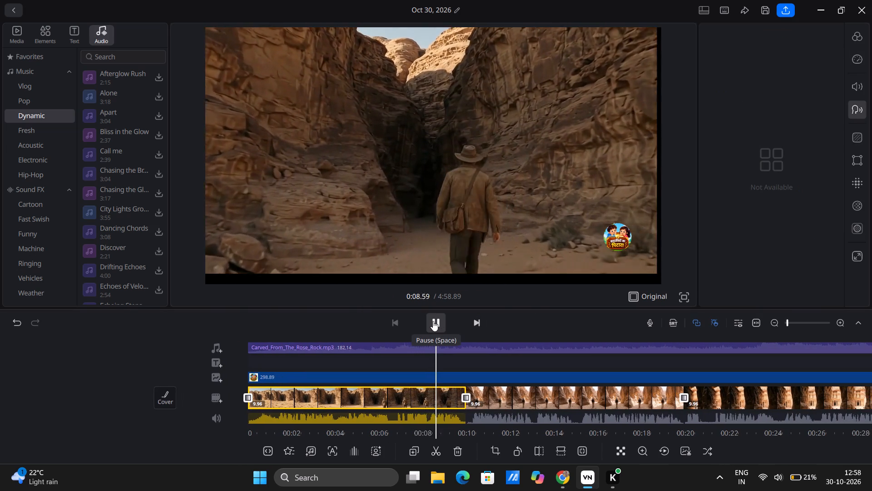
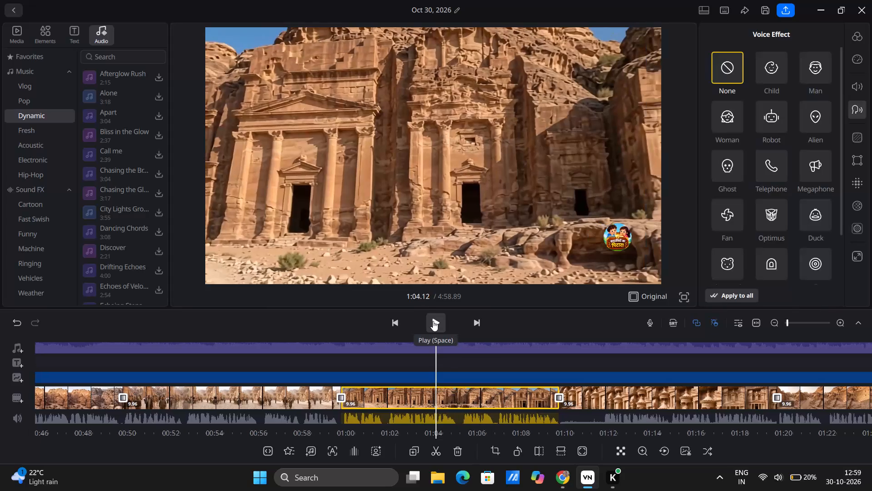
Play the Carved_From_The_Rose_Rock soundtrack file from the Downloads folder in VLC media player to listen to it, and close the player.
left_click(446, 490)
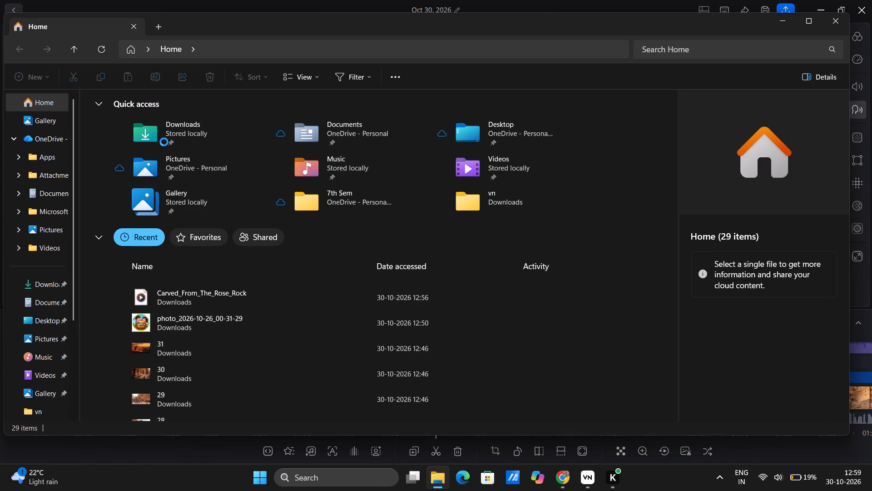
left_click(40, 279)
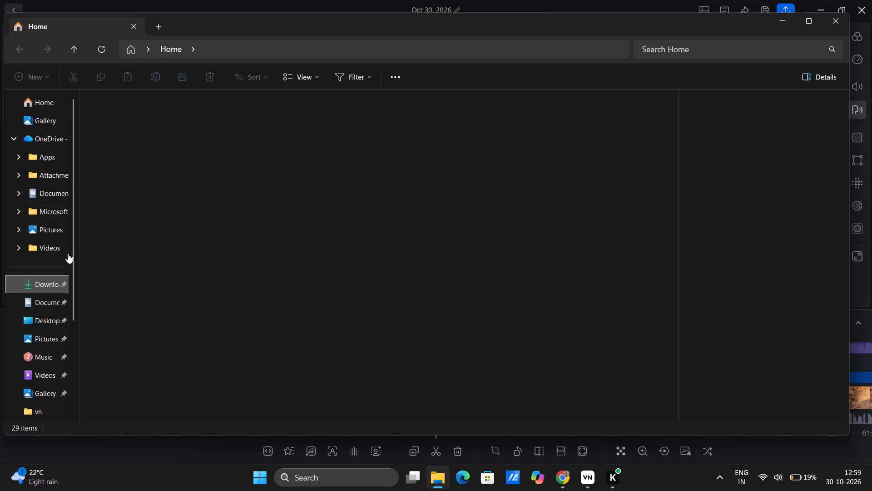
left_click(154, 159)
right_click(154, 159)
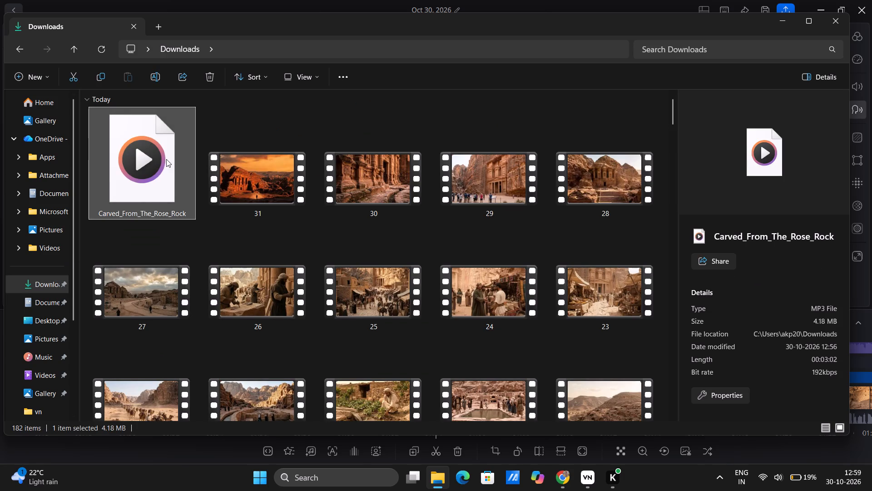
right_click(155, 156)
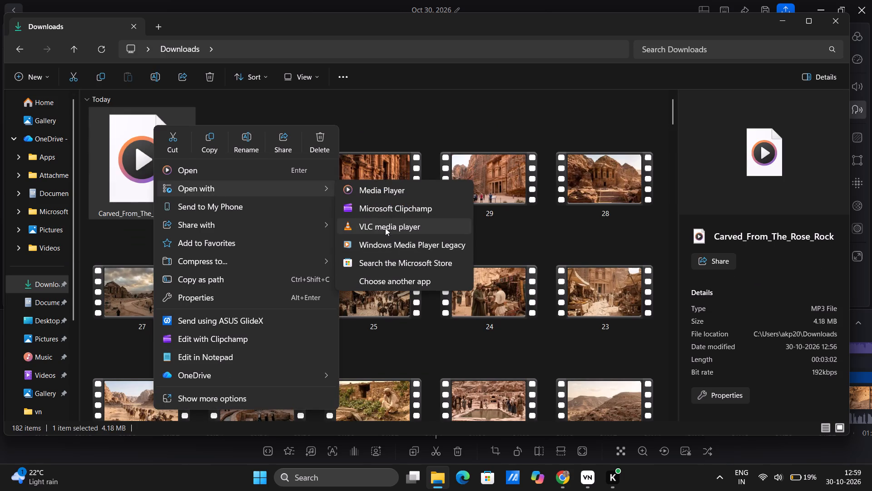
left_click(385, 227)
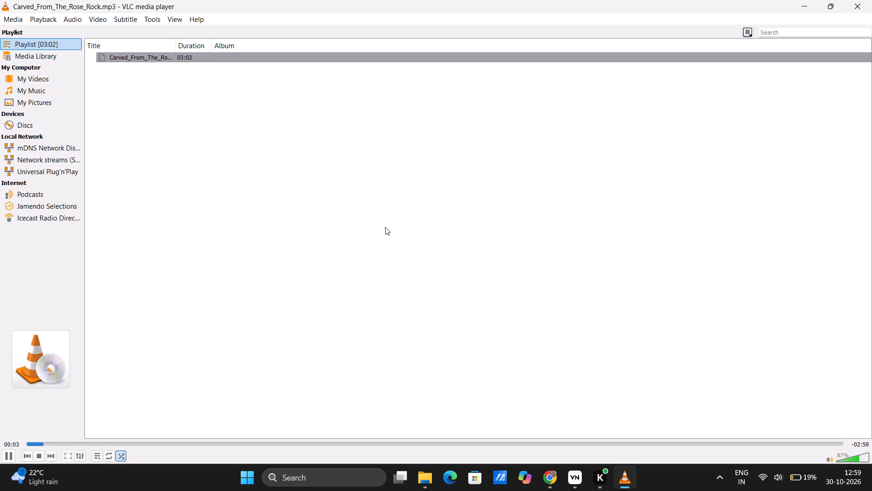
left_click(871, 0)
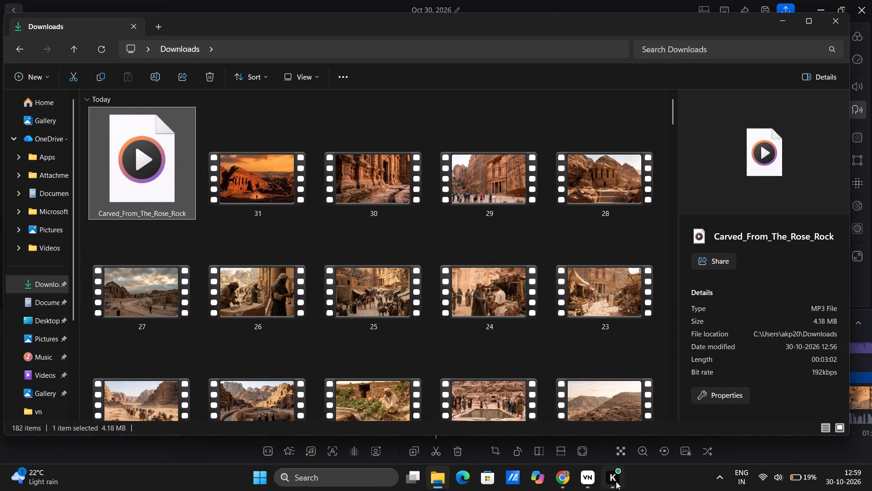
Return to VN, open the project's export settings and switch the export quality from Auto to Manual.
left_click(587, 482)
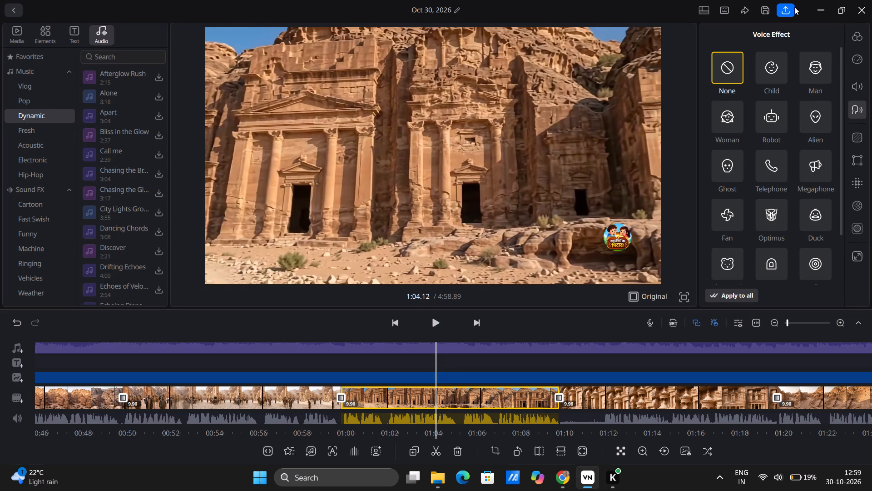
left_click(787, 9)
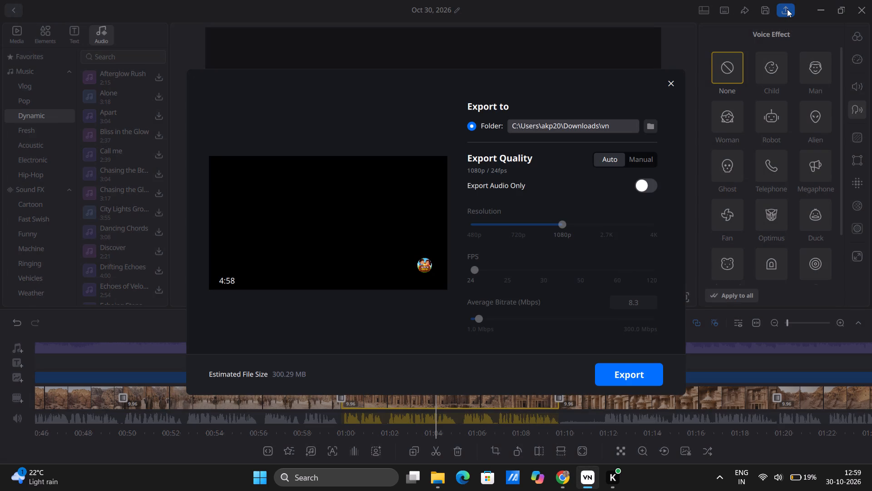
left_click(637, 158)
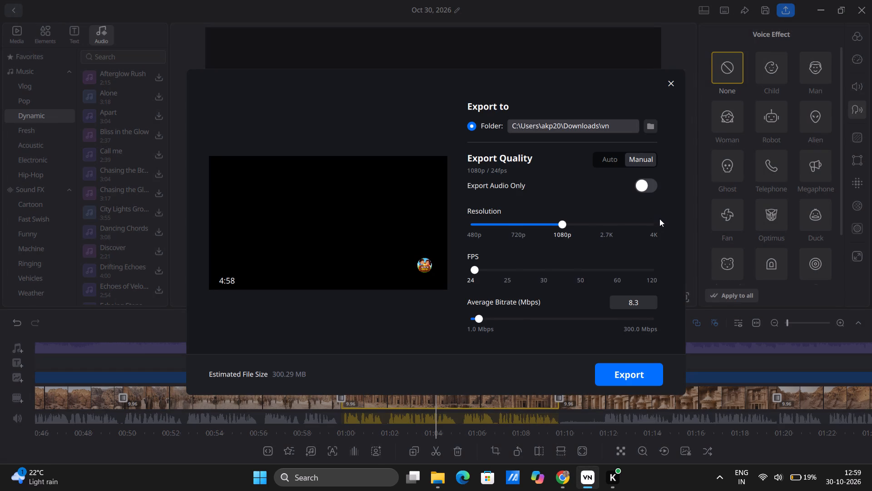
Set the export resolution to 4K and the frame rate to 30 FPS, and export the video to the Downloads\vn folder.
left_click(650, 225)
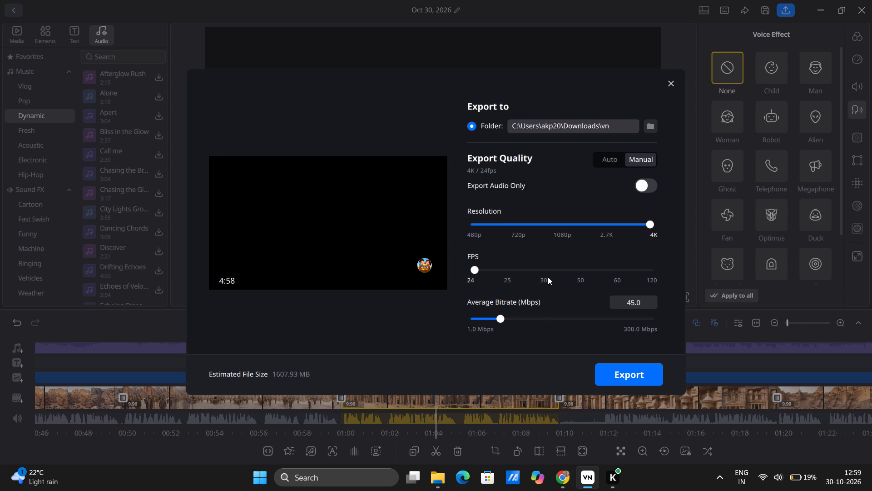
left_click(513, 269)
left_click(538, 270)
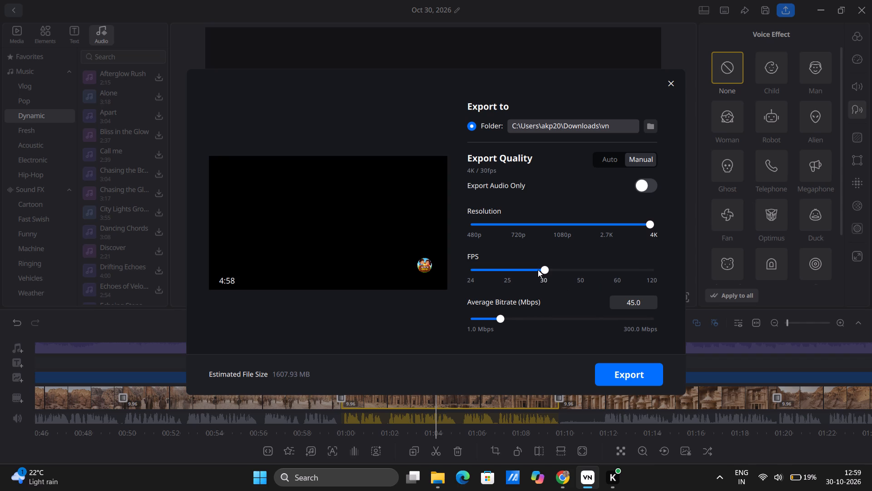
left_click(629, 379)
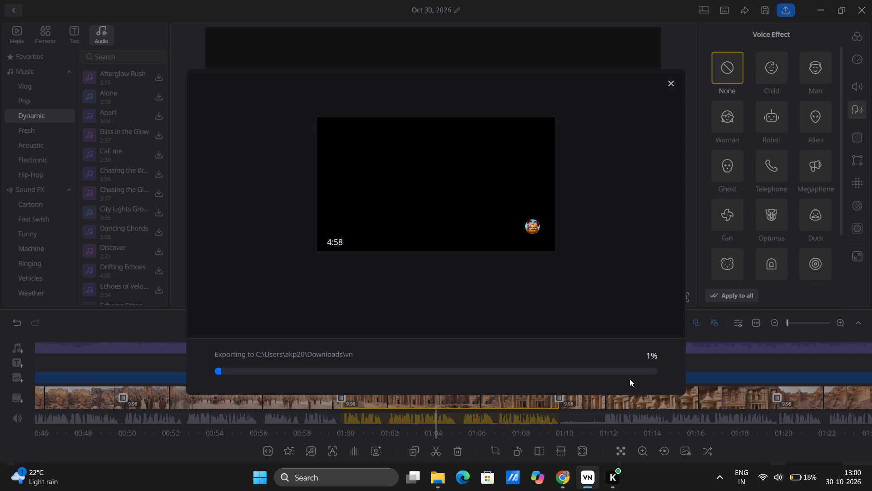
Turn off Bluetooth in the Windows quick settings while the export runs, and close the quick settings.
left_click(793, 488)
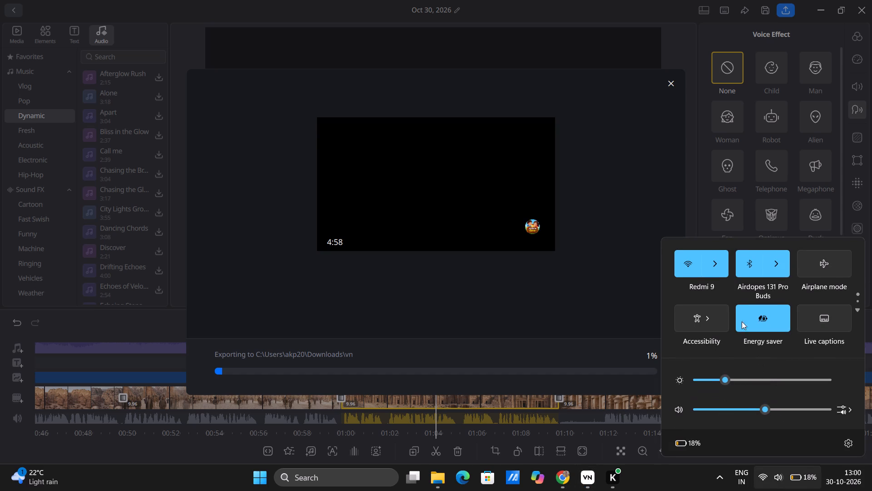
left_click(744, 270)
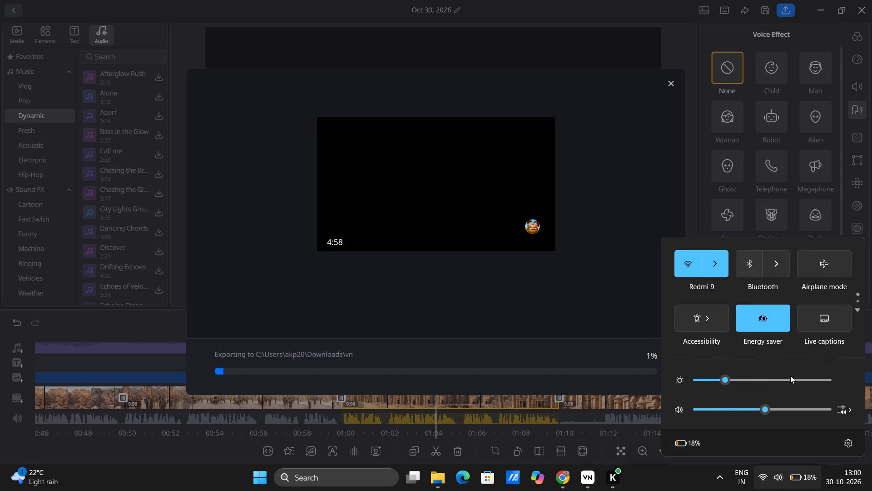
left_click(789, 490)
left_click(789, 490)
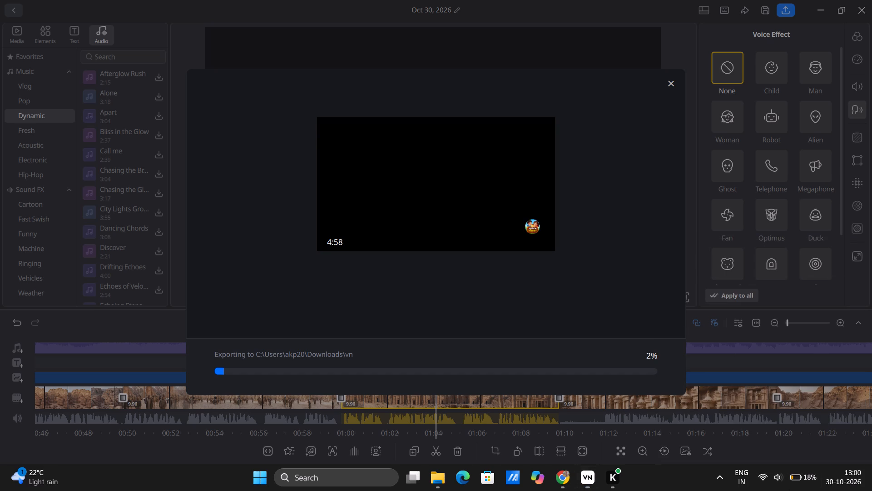
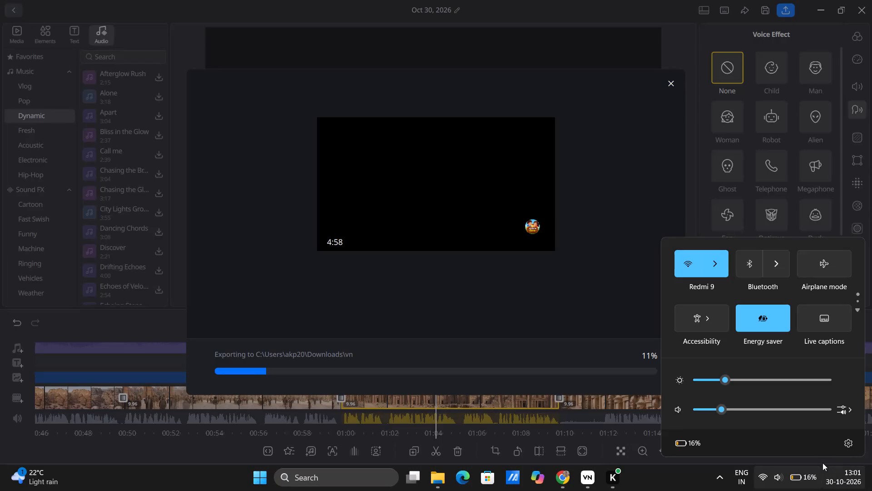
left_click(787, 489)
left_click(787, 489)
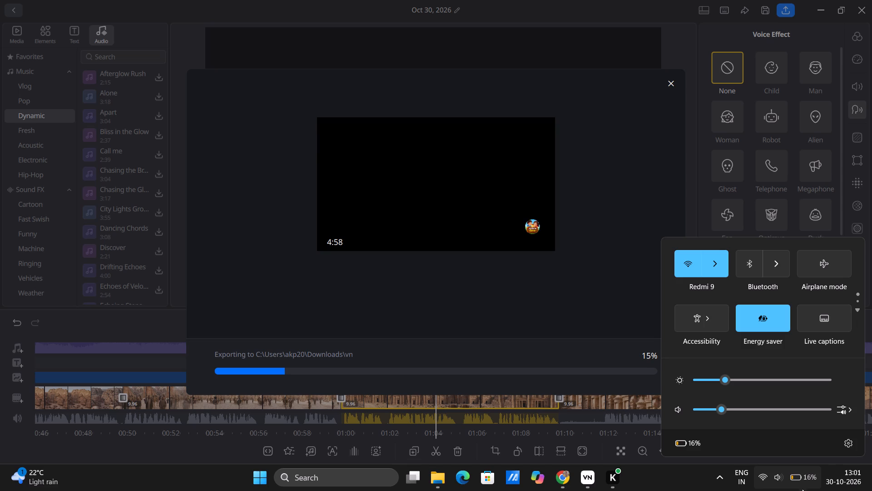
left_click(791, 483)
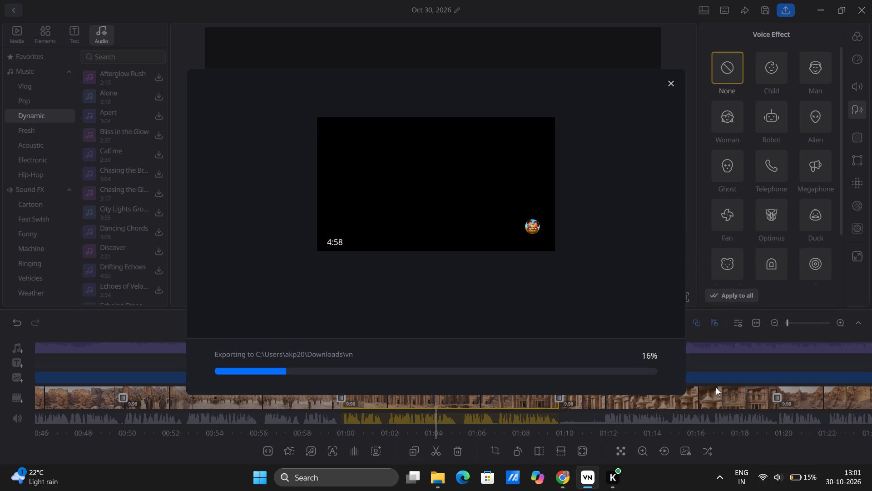
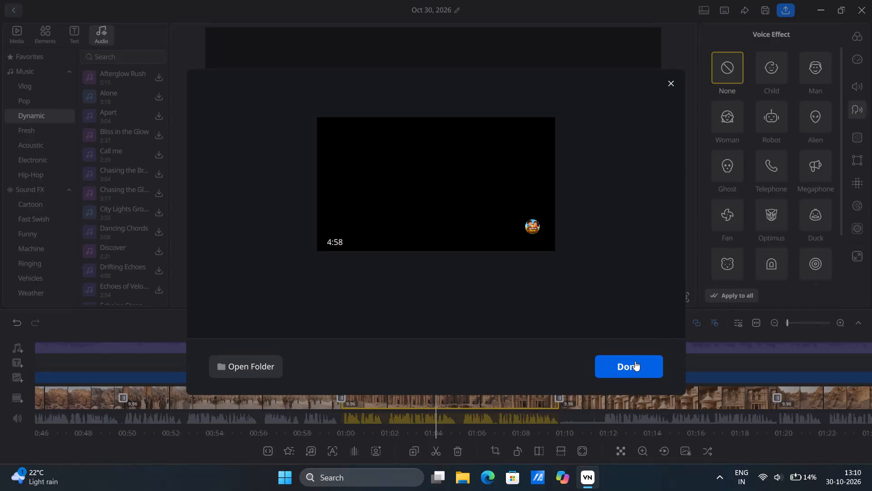
Dismiss the finished export dialog in VN.
left_click(635, 361)
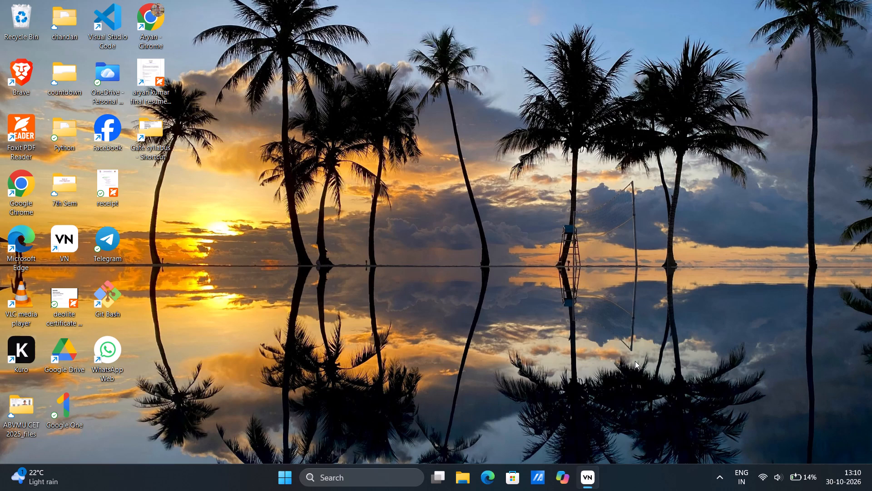
In File Explorer, rename today's exported video in the vn folder under Downloads as petra.
left_click(464, 475)
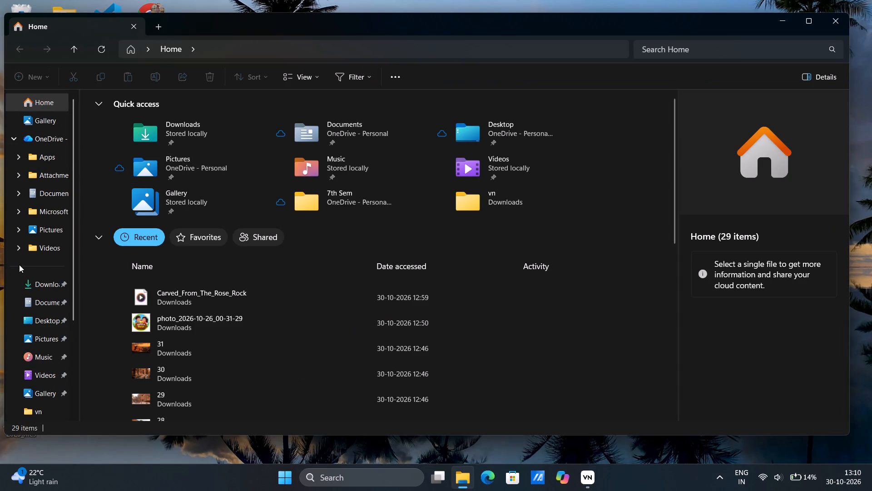
double_click(40, 275)
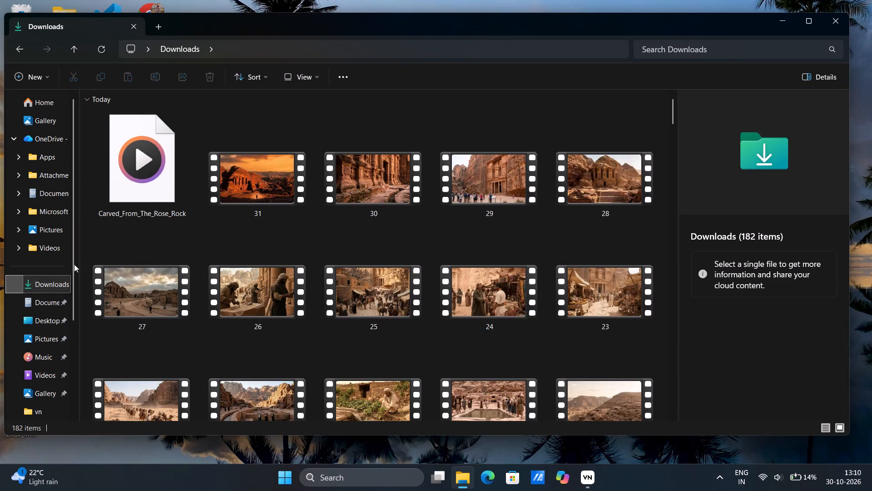
scroll(300, 256, "down", 3)
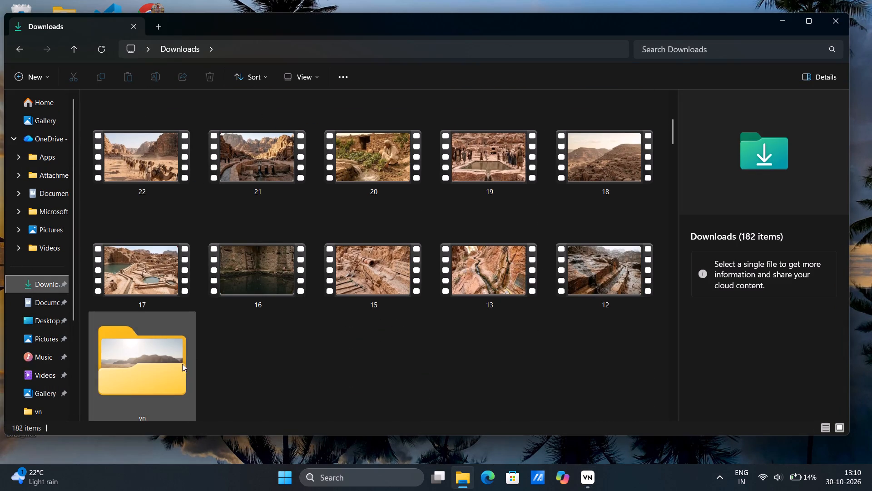
double_click(151, 363)
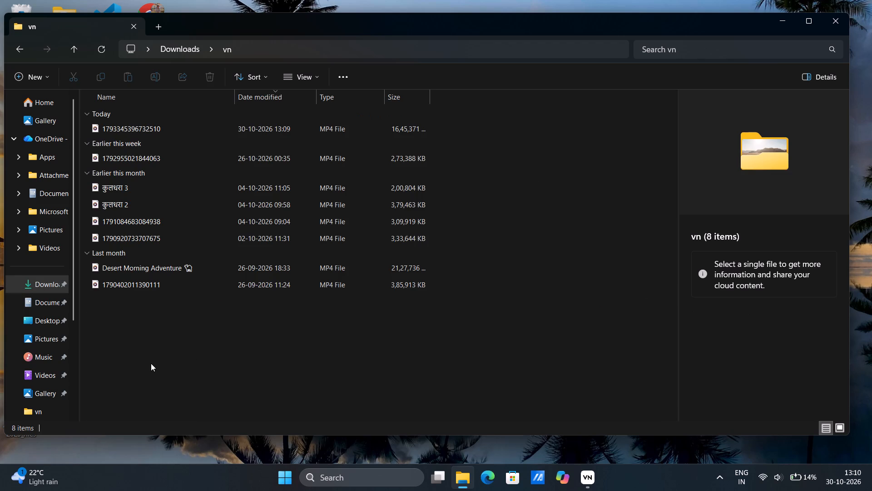
left_click(146, 130)
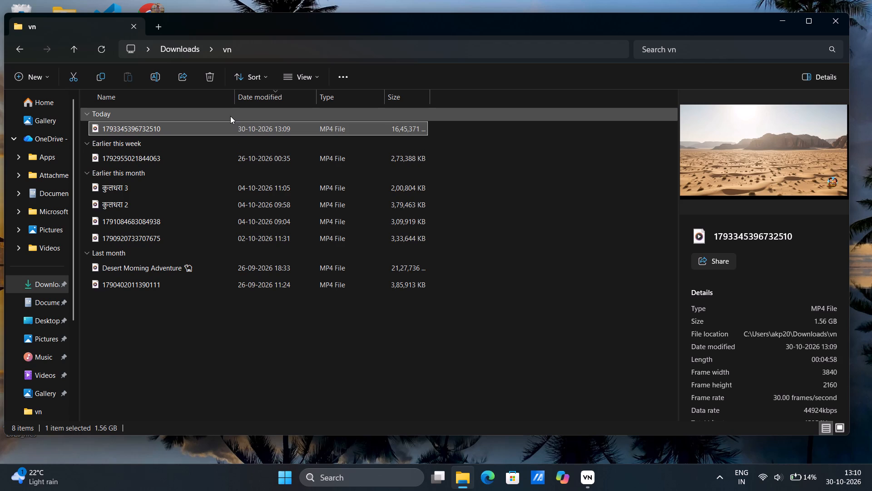
left_click(226, 131)
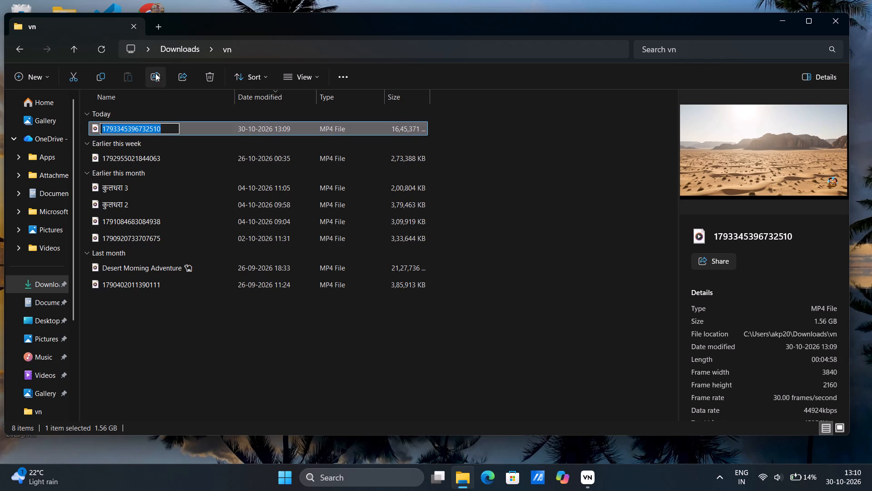
key("BackSpace")
type("petra")
key("Return")
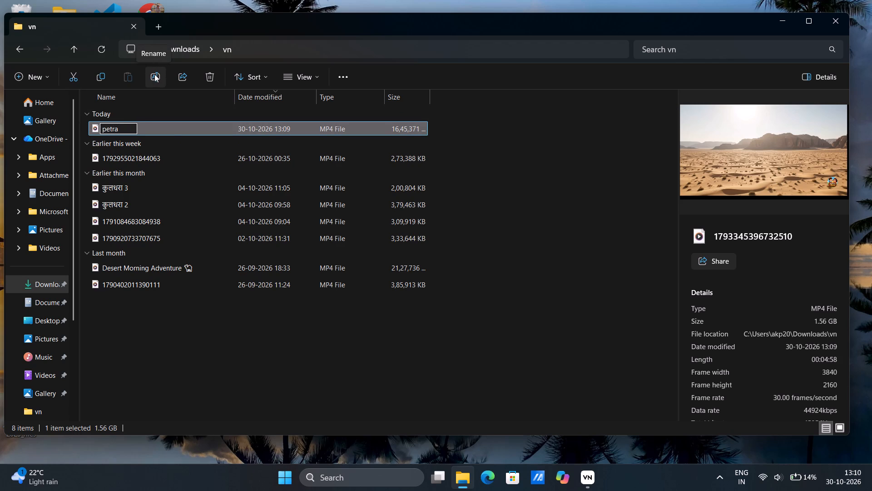
Delete the Carved_From_The_Rose_Rock soundtrack and source clips 12, 13 and 15 to 31 from Downloads, keeping the vn folder.
left_click(18, 54)
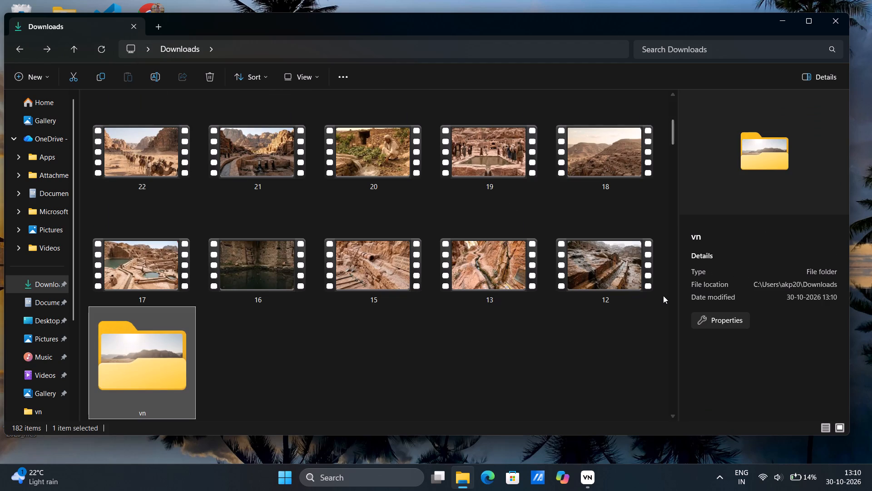
left_click_drag(663, 294, 217, 99)
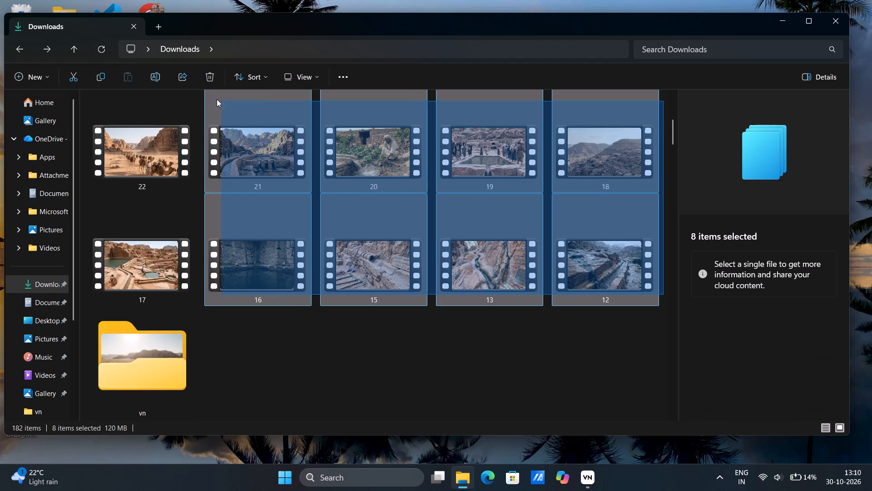
left_click_drag(217, 99, 138, 120)
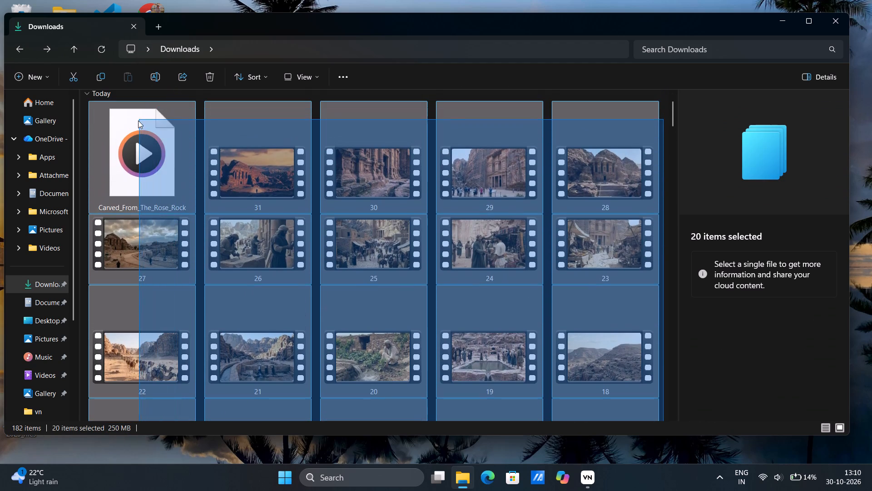
left_click_drag(138, 120, 138, 119)
left_click(205, 78)
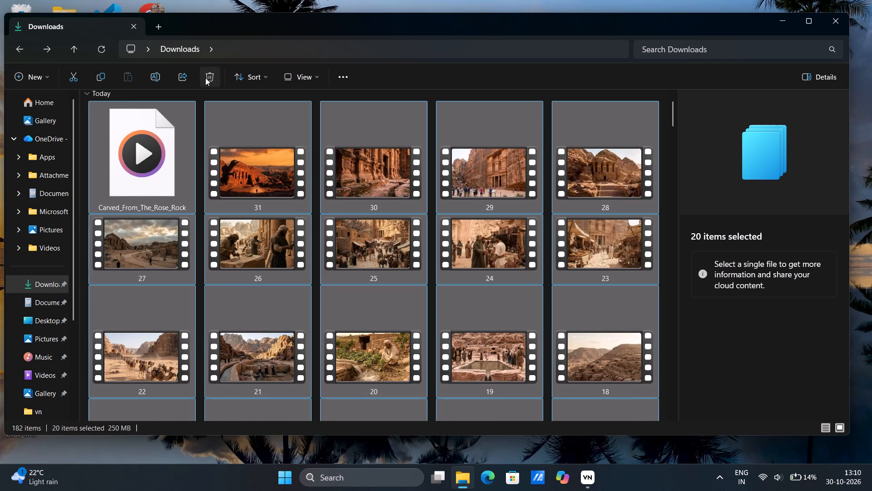
Delete the remaining source clips 1 to 11 from the Downloads folder.
scroll(309, 269, "down", 2)
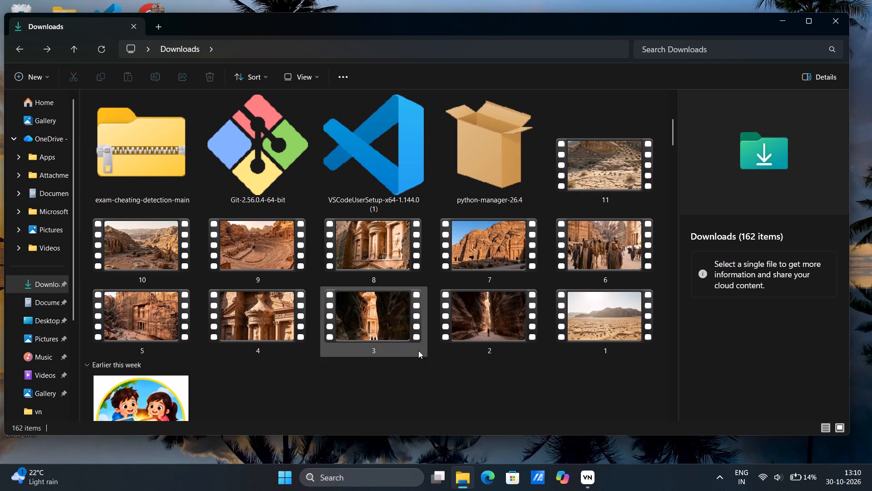
left_click_drag(662, 327, 372, 230)
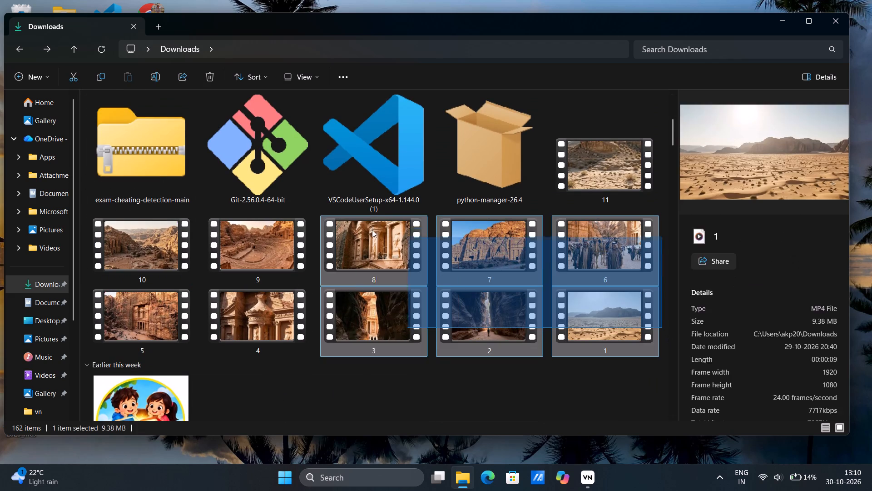
left_click_drag(372, 230, 150, 228)
left_click(210, 86)
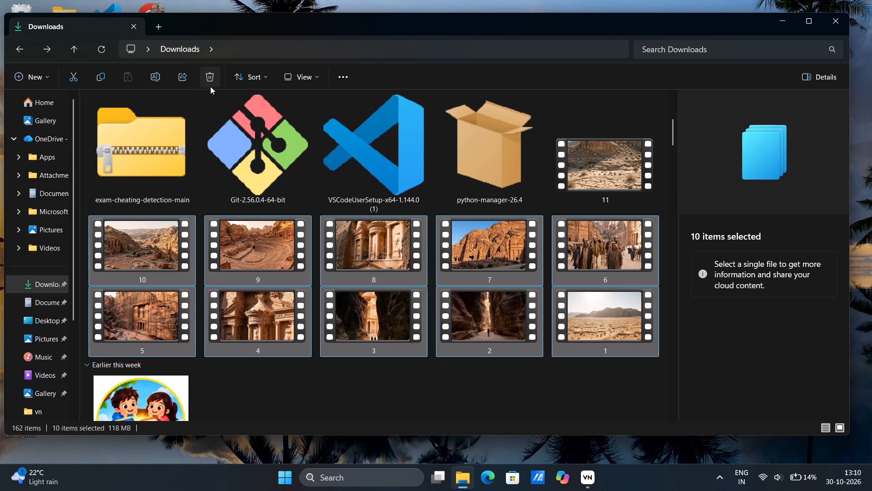
left_click(601, 153)
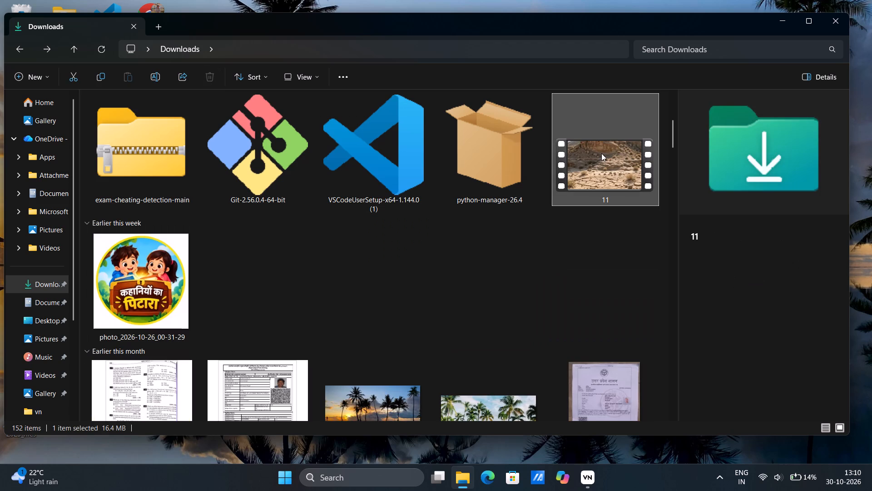
left_click(213, 74)
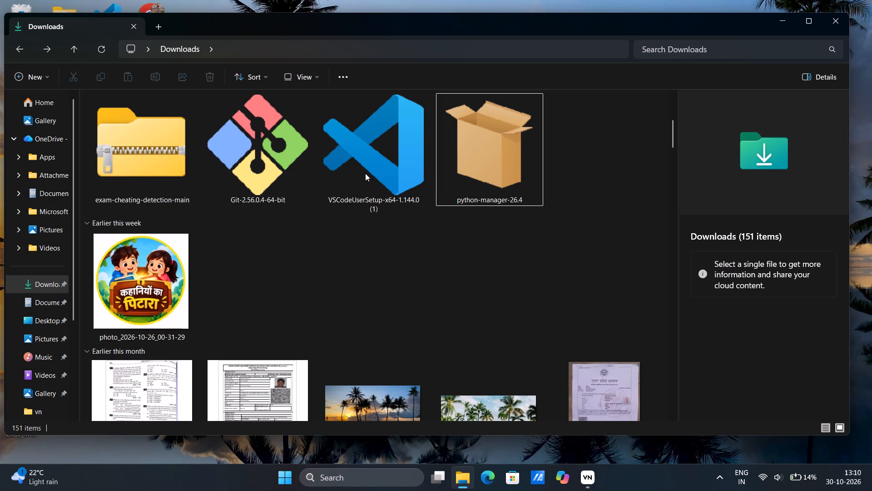
Open the petra video from the vn folder in VLC media player and show it full screen.
scroll(365, 173, "down", 3)
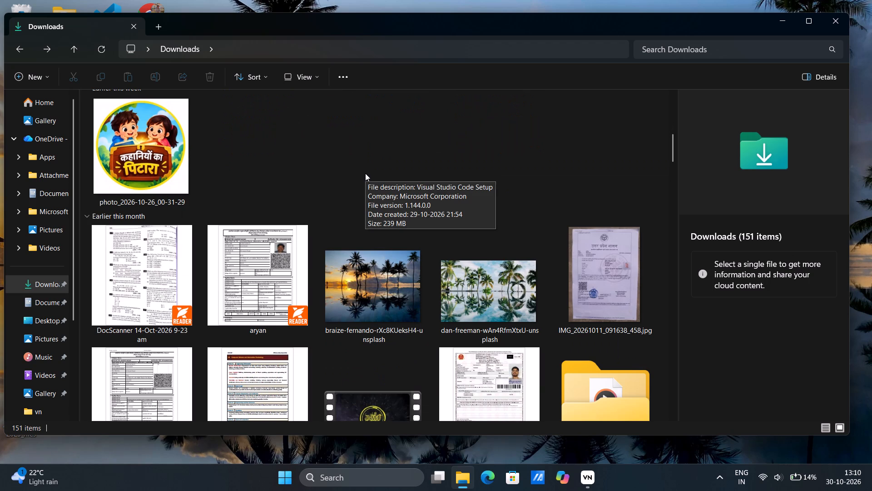
scroll(365, 173, "up", 7)
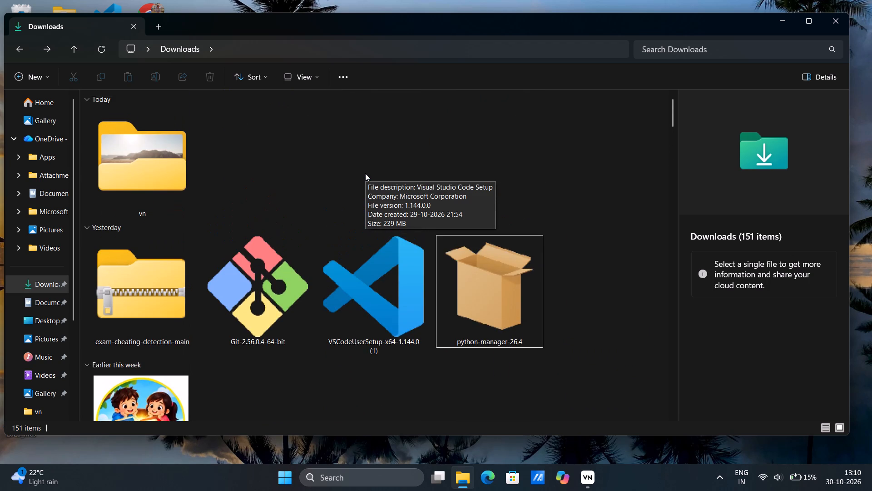
double_click(119, 143)
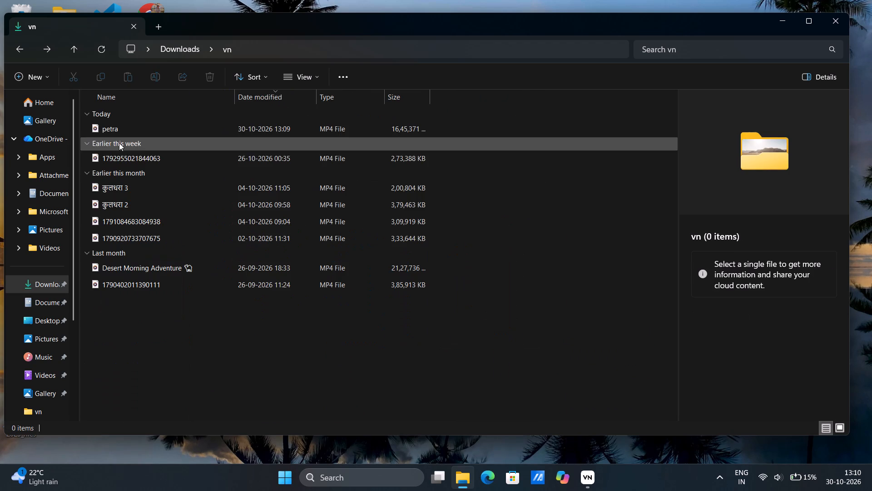
left_click(132, 127)
right_click(132, 127)
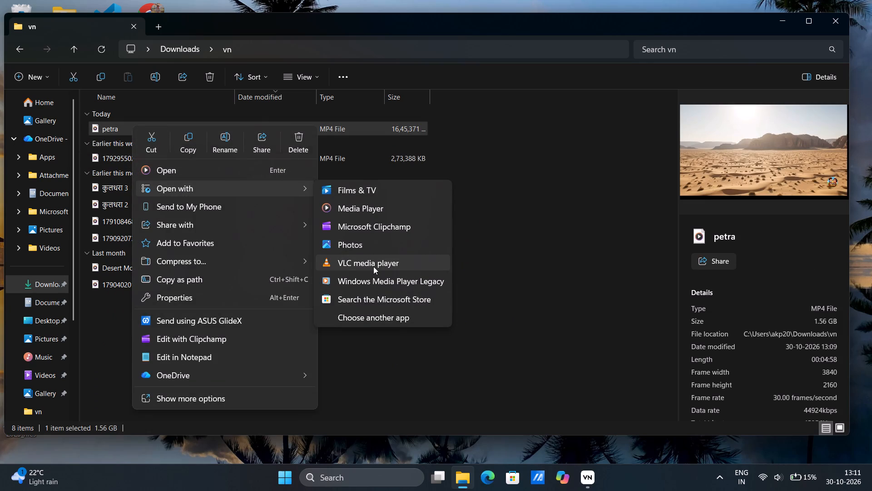
left_click(373, 266)
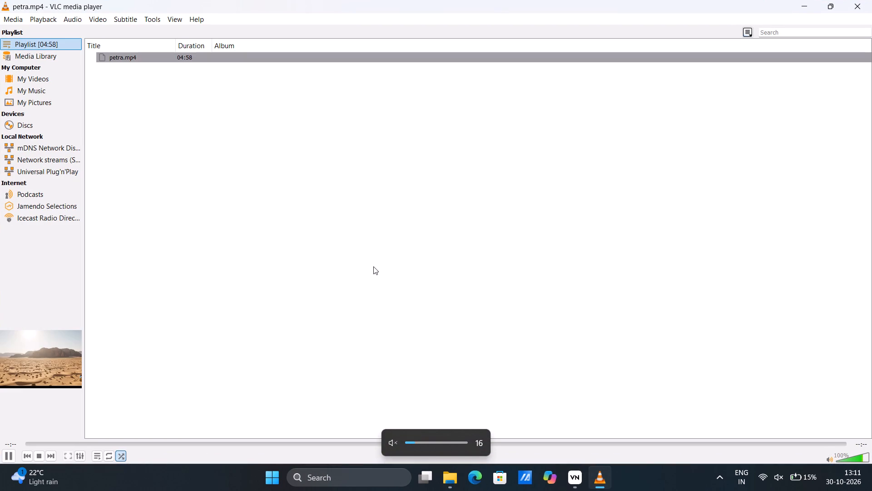
double_click(540, 258)
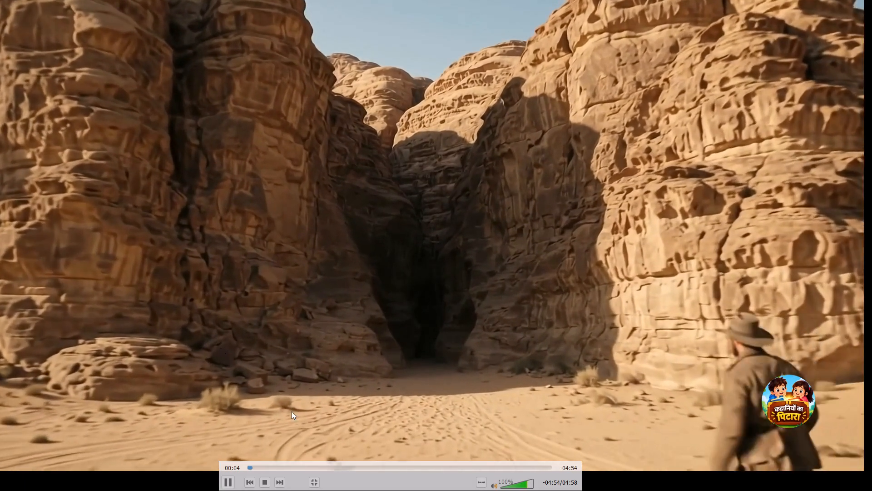
Skim the petra video by skipping ahead through its last minute to the end, and close VLC.
left_click(490, 465)
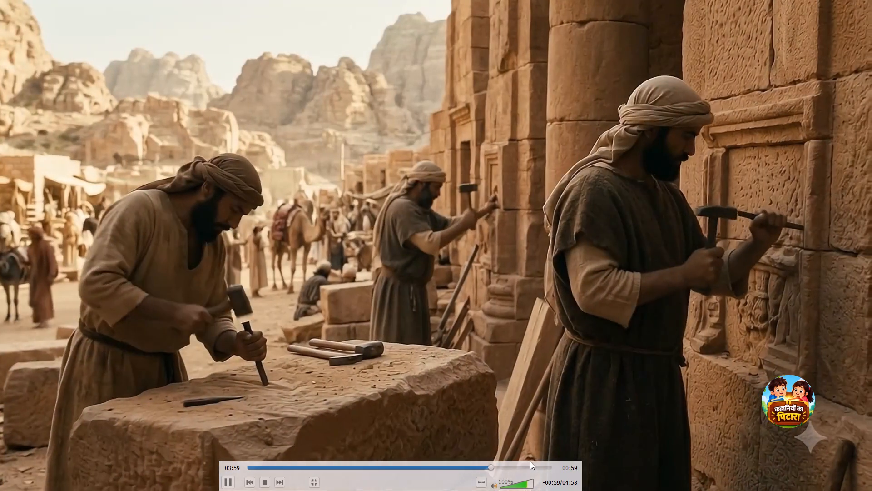
left_click(530, 461)
left_click(525, 469)
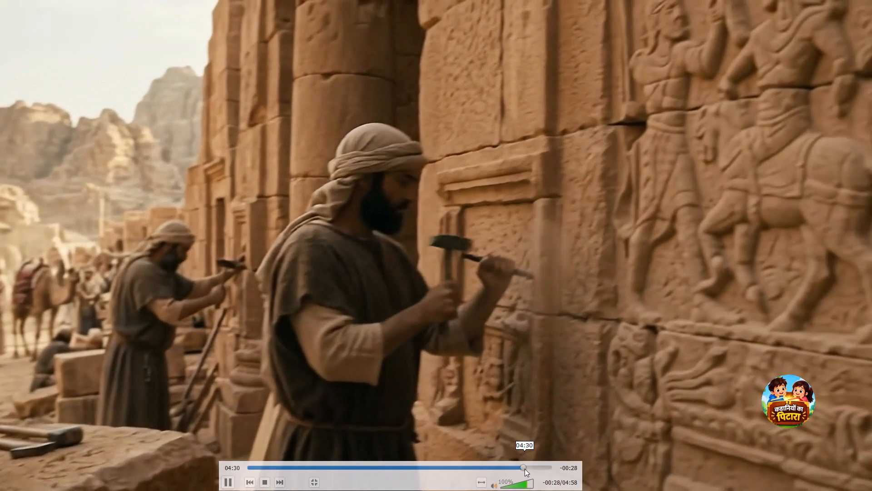
key("Right")
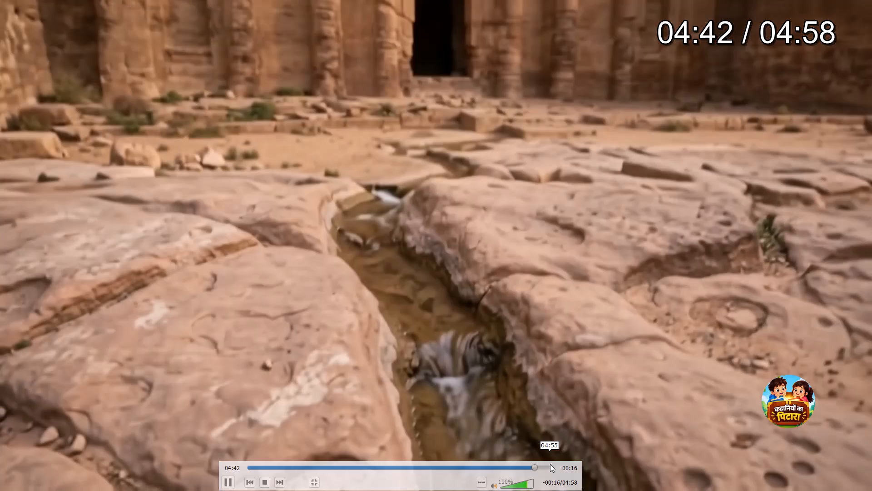
key("Right")
key("Right")
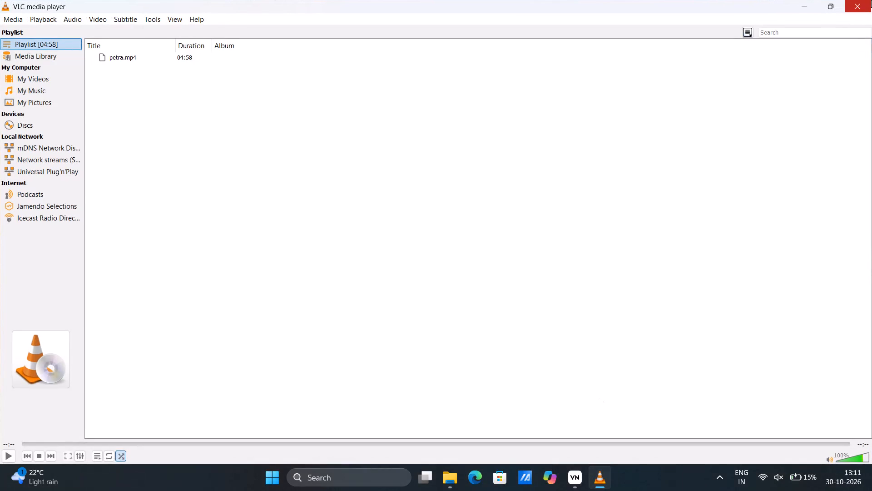
left_click(871, 0)
Close the File Explorer window showing the vn folder and the VN editor.
left_click(777, 485)
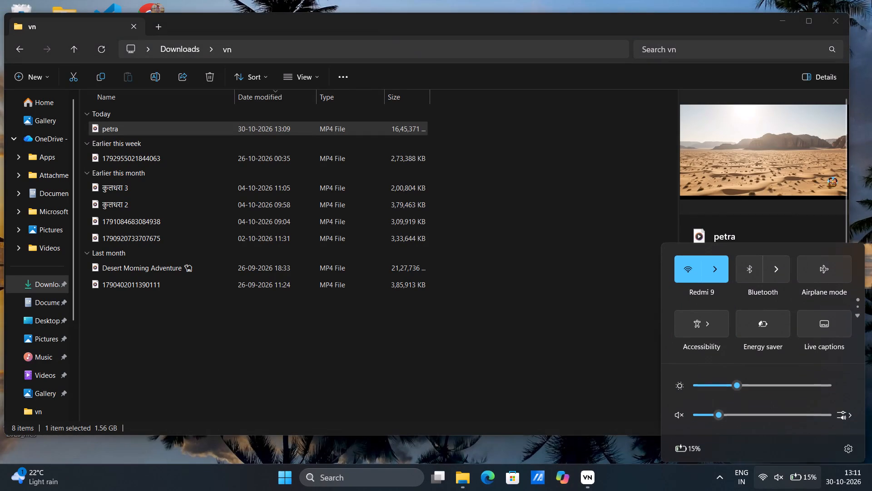
double_click(832, 15)
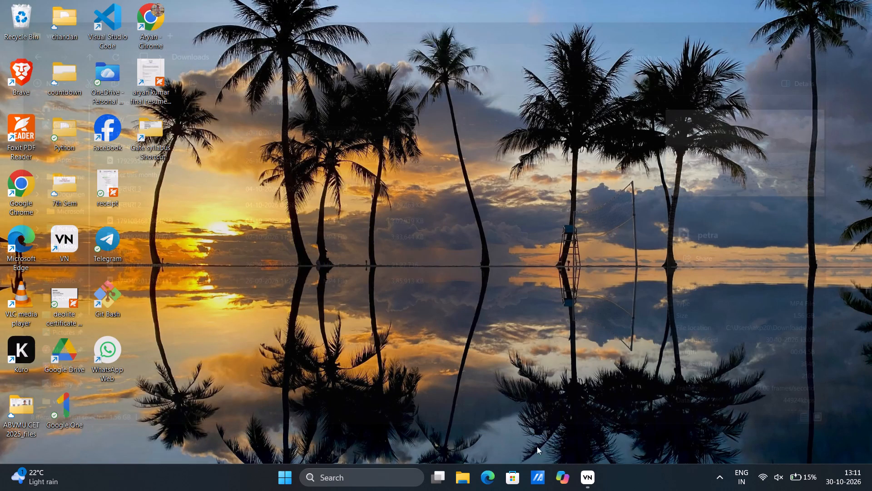
left_click(582, 483)
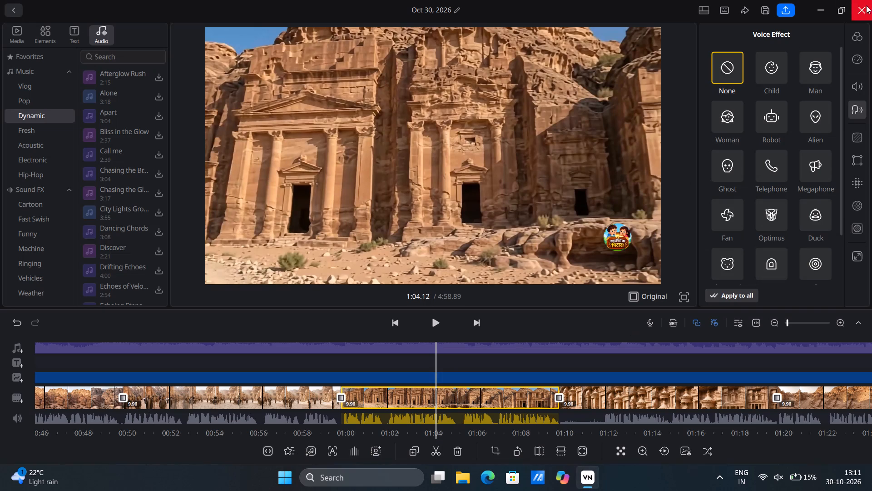
left_click(866, 6)
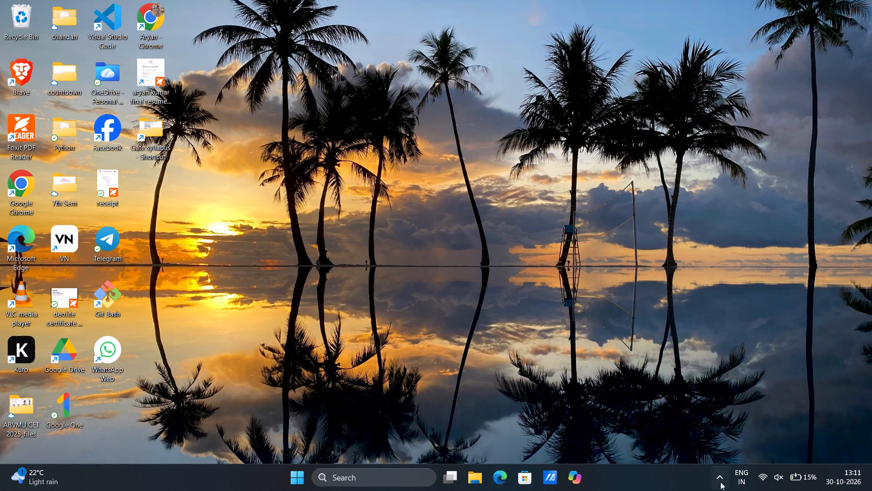
Disconnect the computer from the network by turning Wi-Fi off.
left_click(785, 482)
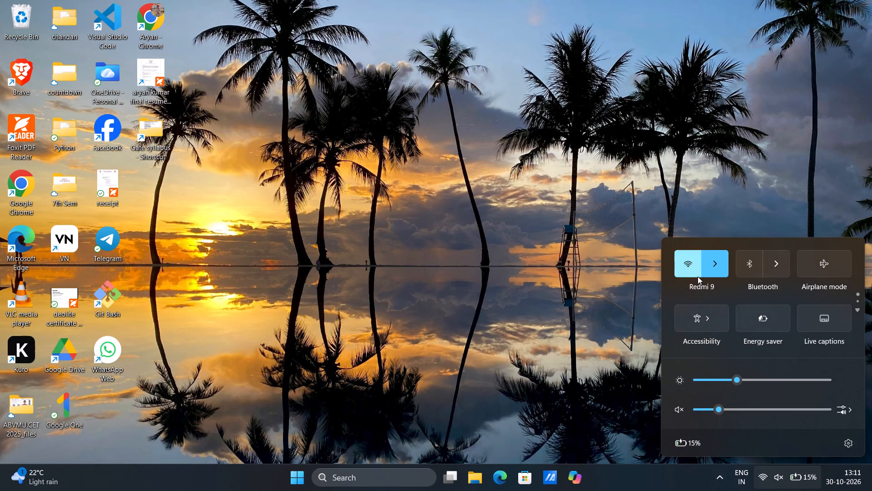
left_click(698, 276)
left_click(529, 154)
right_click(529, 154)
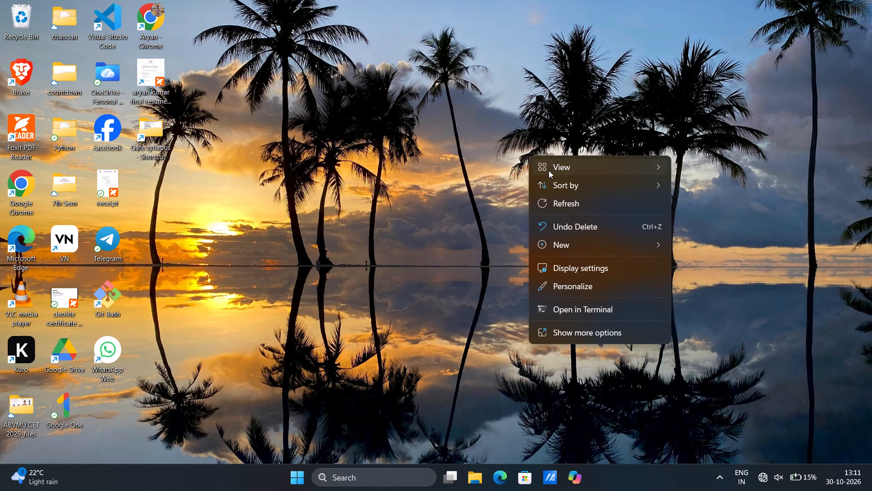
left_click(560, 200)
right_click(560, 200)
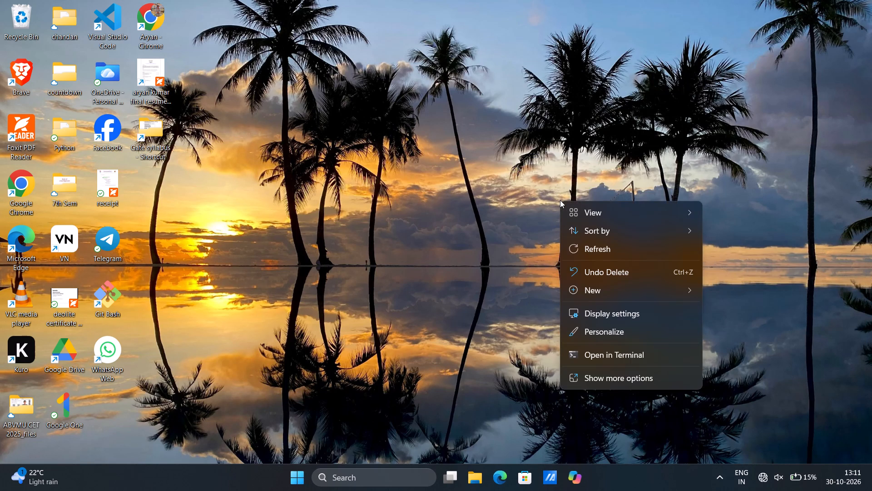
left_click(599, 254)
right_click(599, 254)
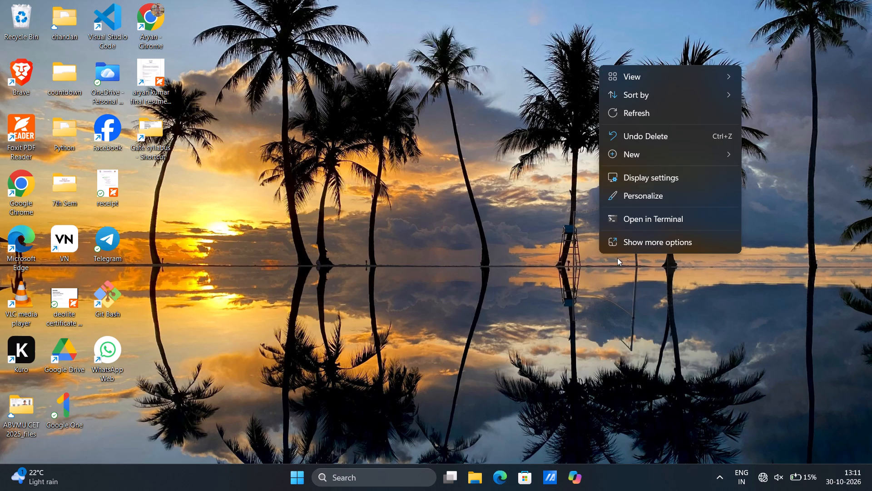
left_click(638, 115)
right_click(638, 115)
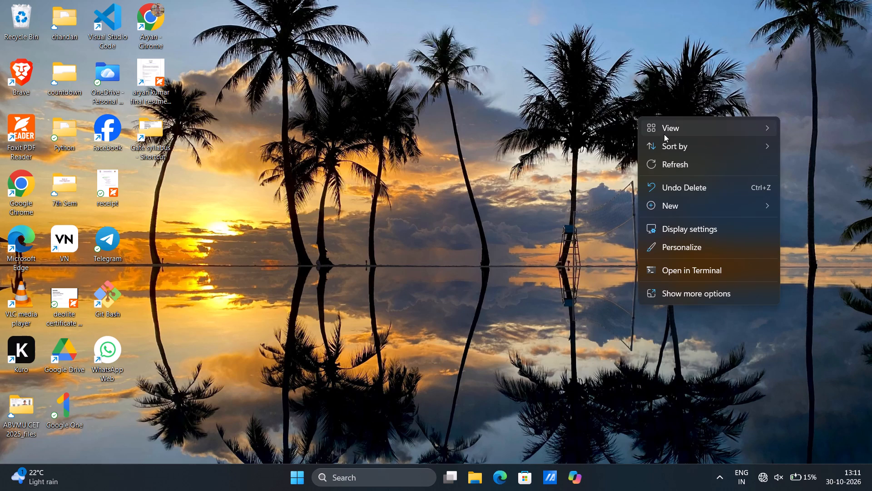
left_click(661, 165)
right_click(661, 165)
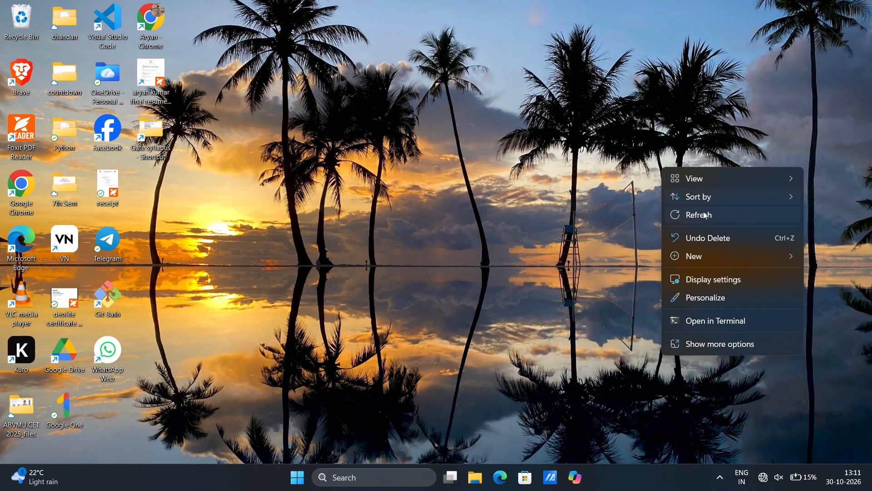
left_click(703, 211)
Bring up the Windows shut-down dialog with the Shut down option selected.
key("alt+F4")
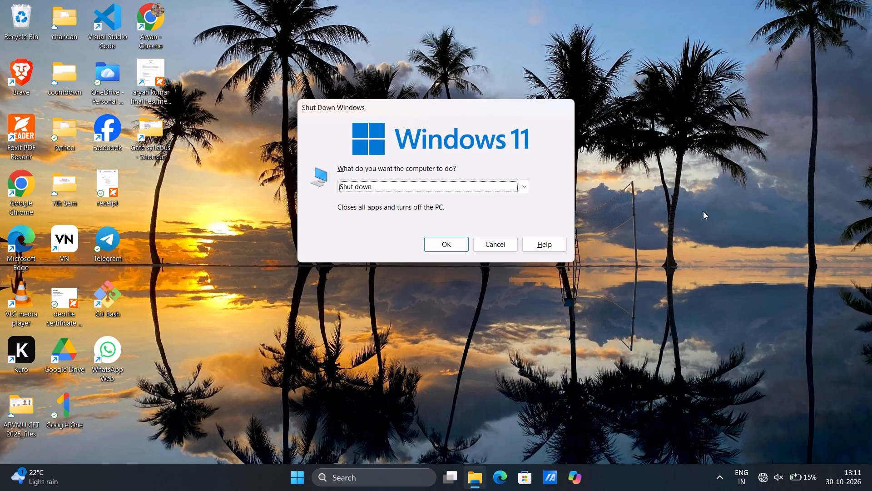